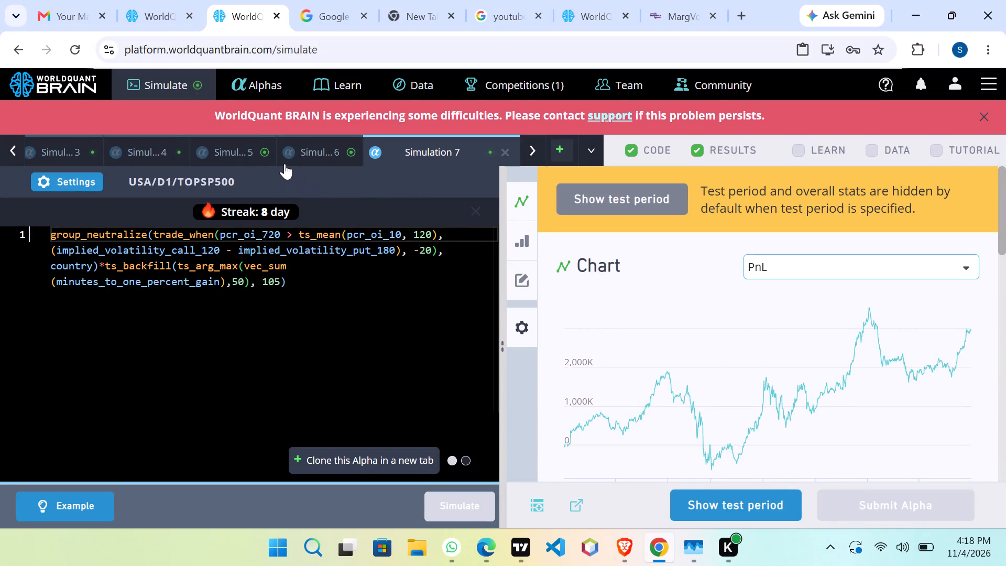
# Reveal the test period of Simulation 5 and review its PnL chart and IS Summary.
pyautogui.click(266, 151)
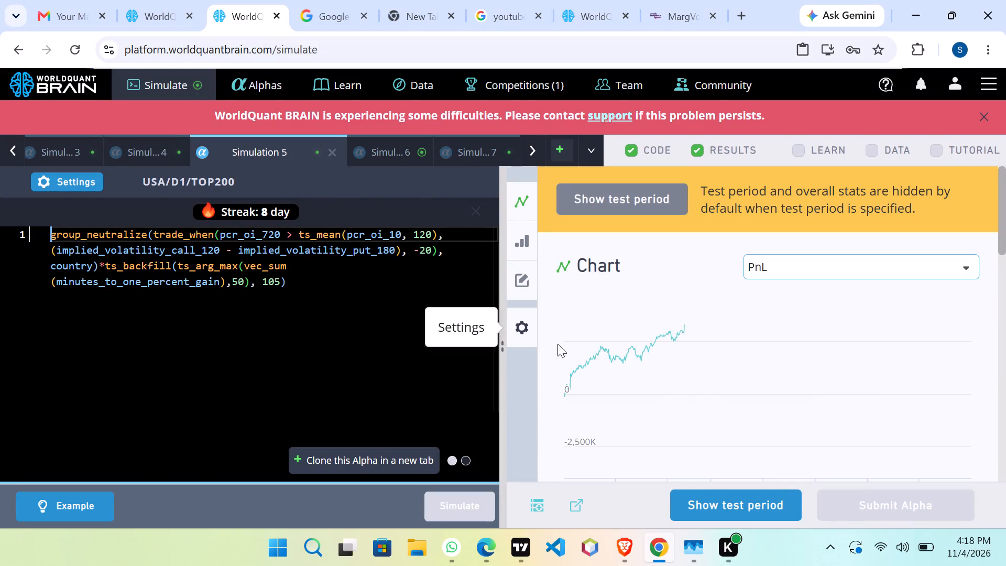
pyautogui.click(726, 493)
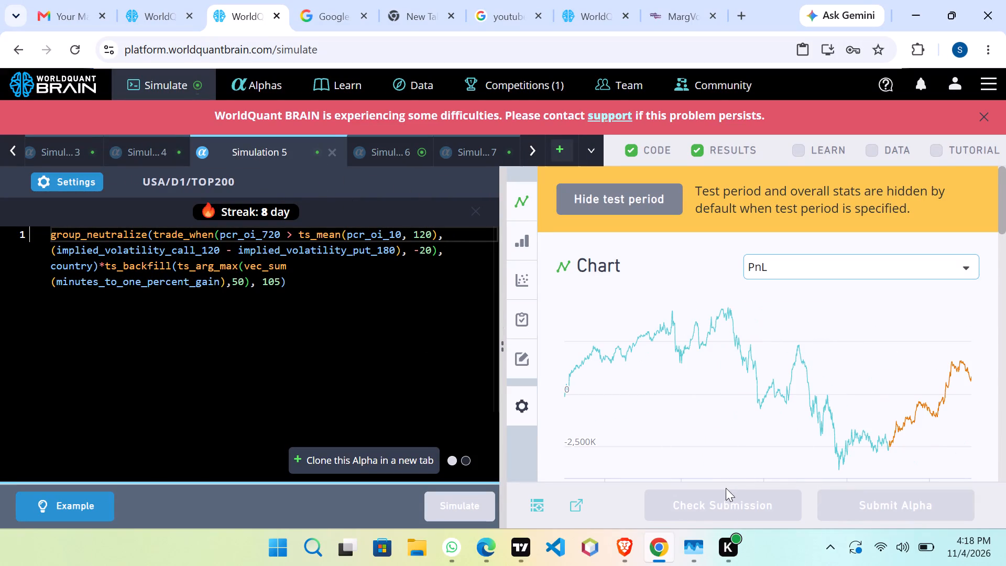
pyautogui.scroll(-4, 726, 403)
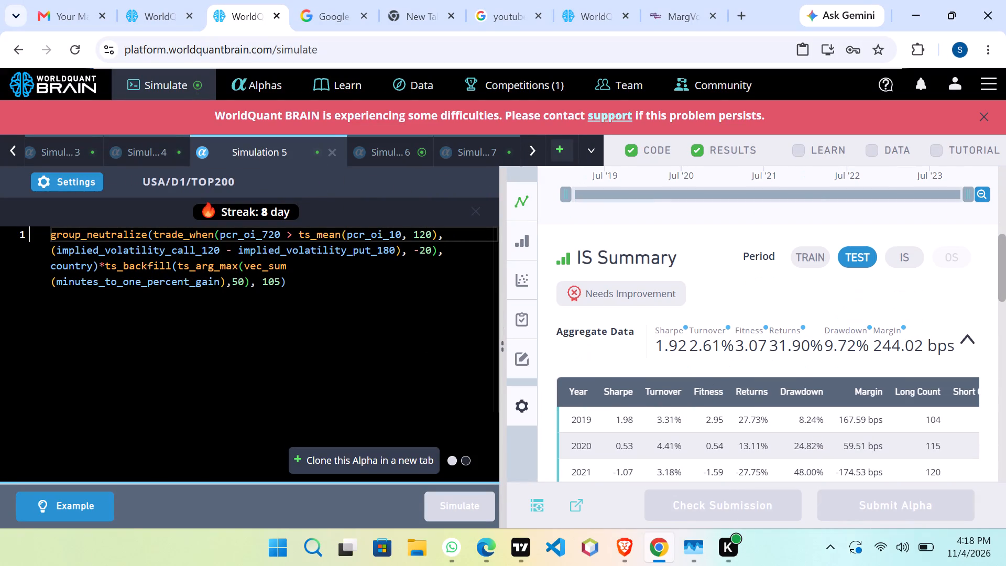
# Reveal the test period of Simulation 6 and review its yearly summary, correlation and IS Testing Status.
pyautogui.click(401, 145)
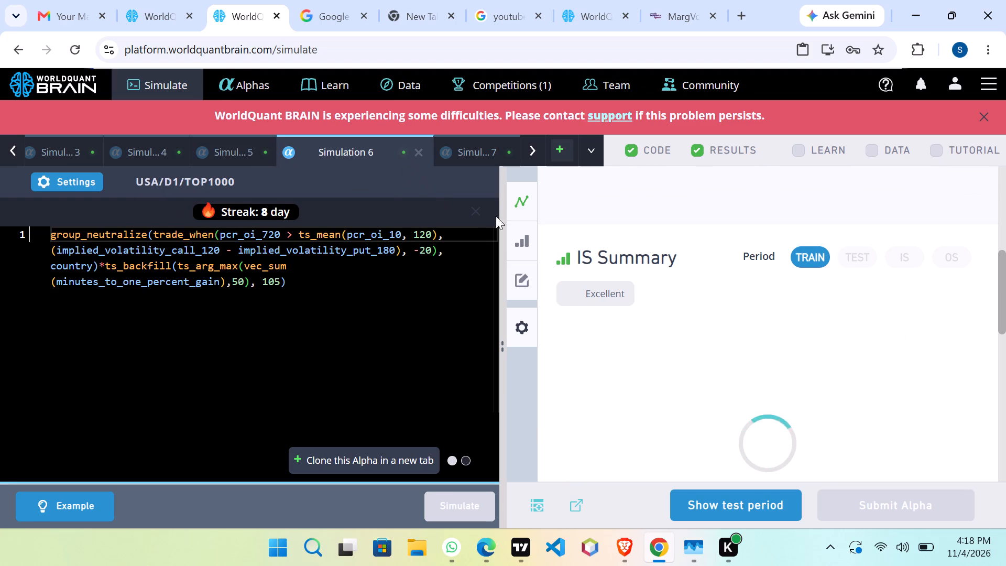
pyautogui.click(759, 497)
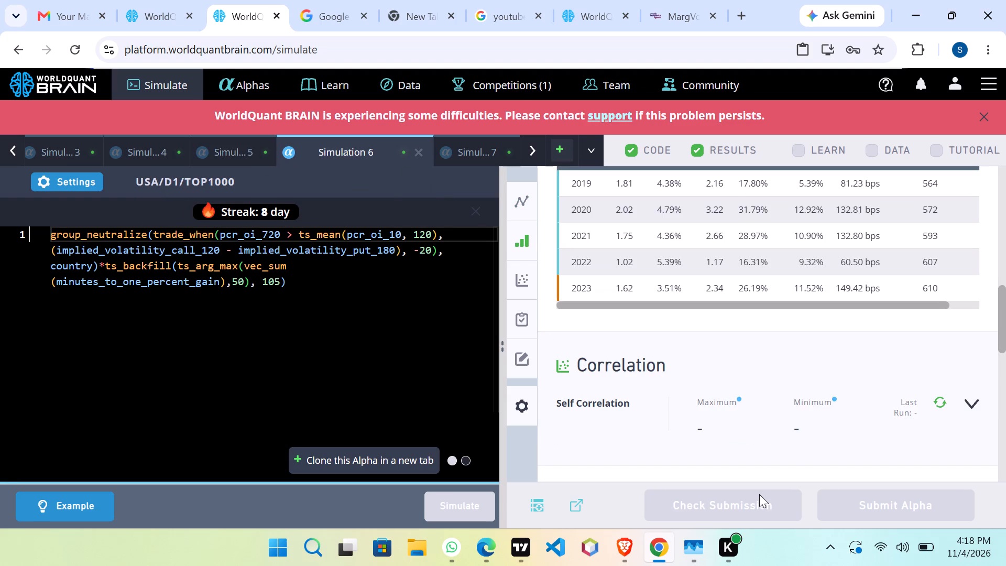
pyautogui.scroll(-5, 729, 389)
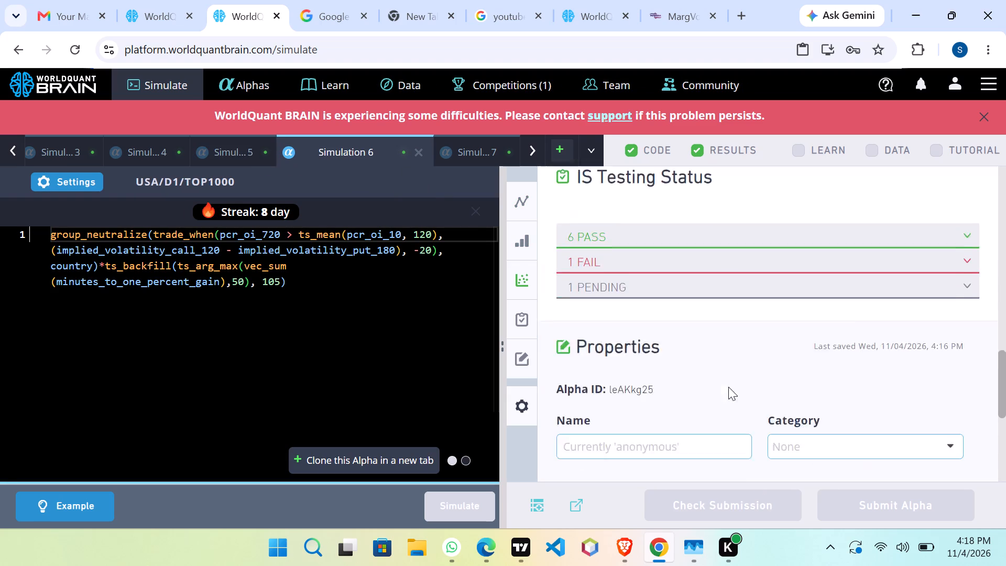
pyautogui.scroll(-9, 728, 385)
pyautogui.scroll(7, 577, 267)
pyautogui.scroll(-2, 584, 280)
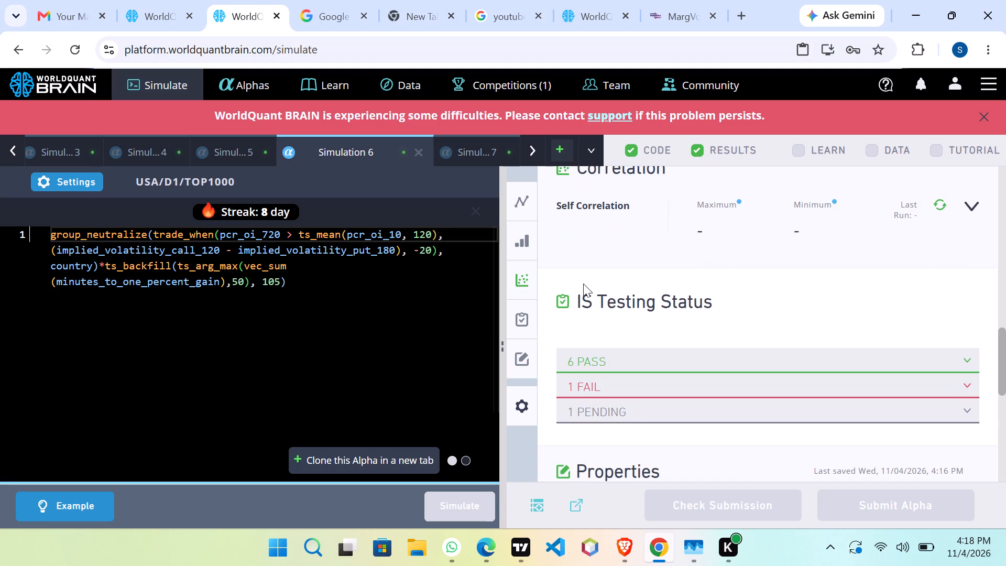
# Clone the Simulation 6 alpha and simulate the copy with universe TOP2000 and neutralization None.
pyautogui.moveTo(417, 454); pyautogui.dragTo(432, 461)
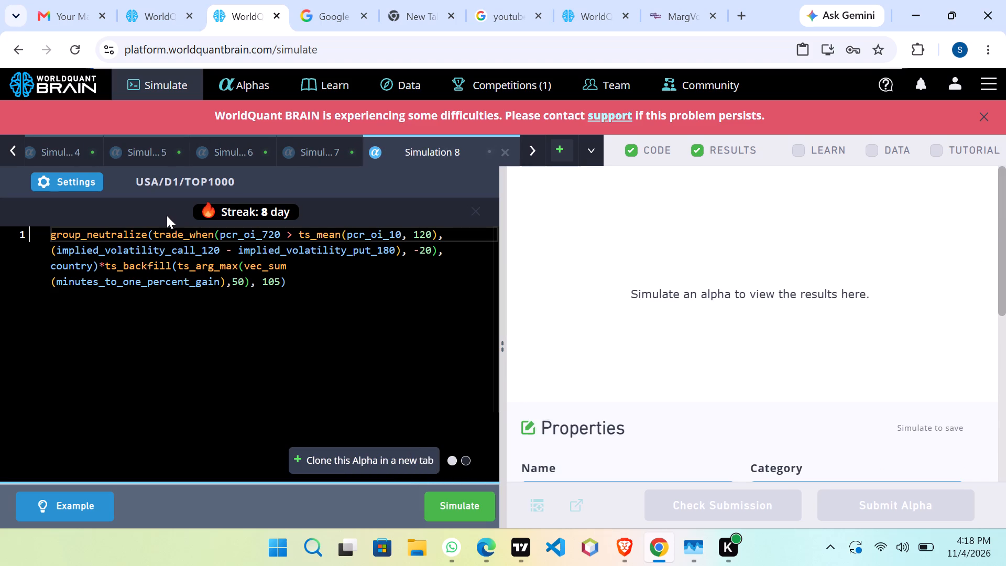
pyautogui.click(90, 178)
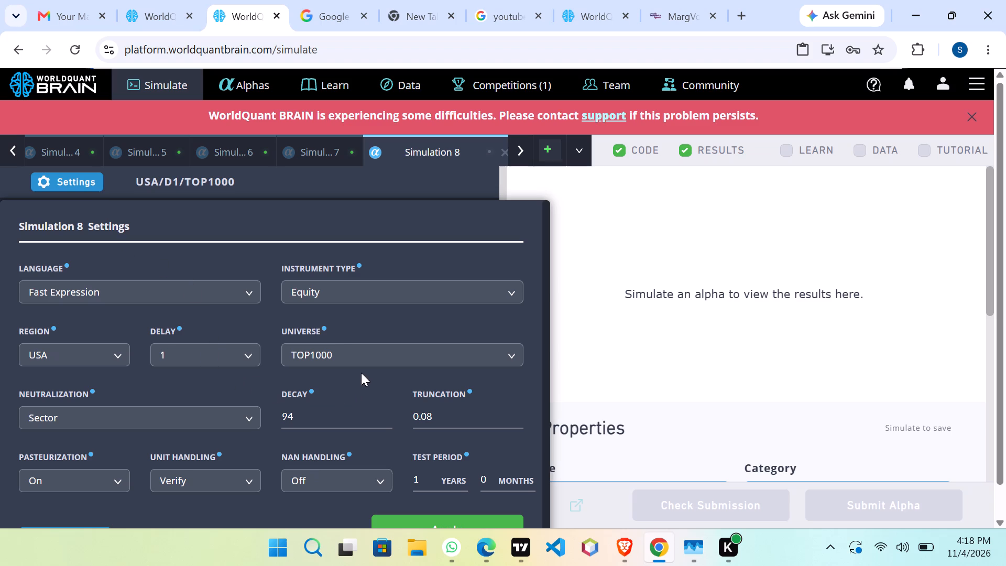
pyautogui.click(350, 356)
pyautogui.click(379, 410)
pyautogui.click(229, 410)
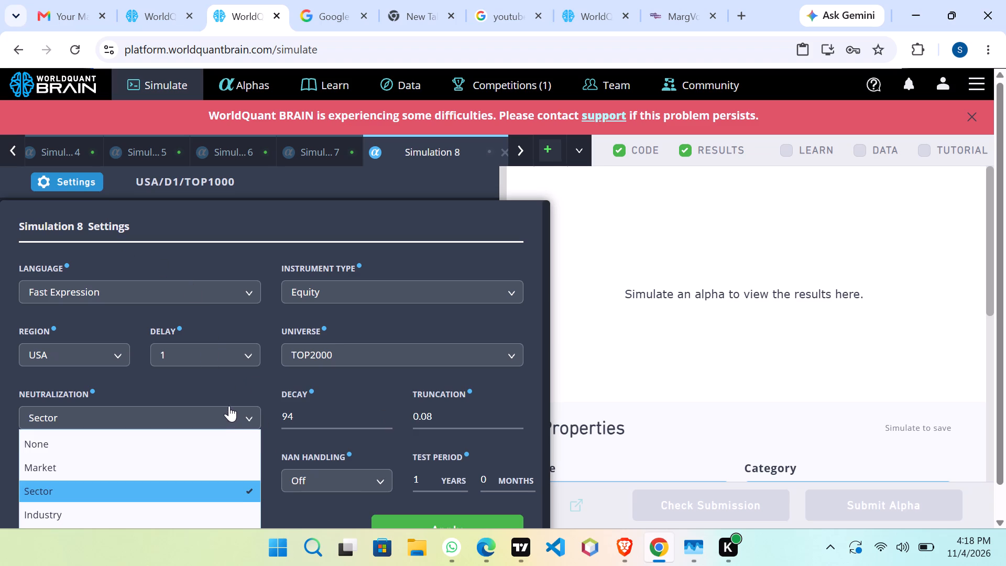
pyautogui.click(246, 433)
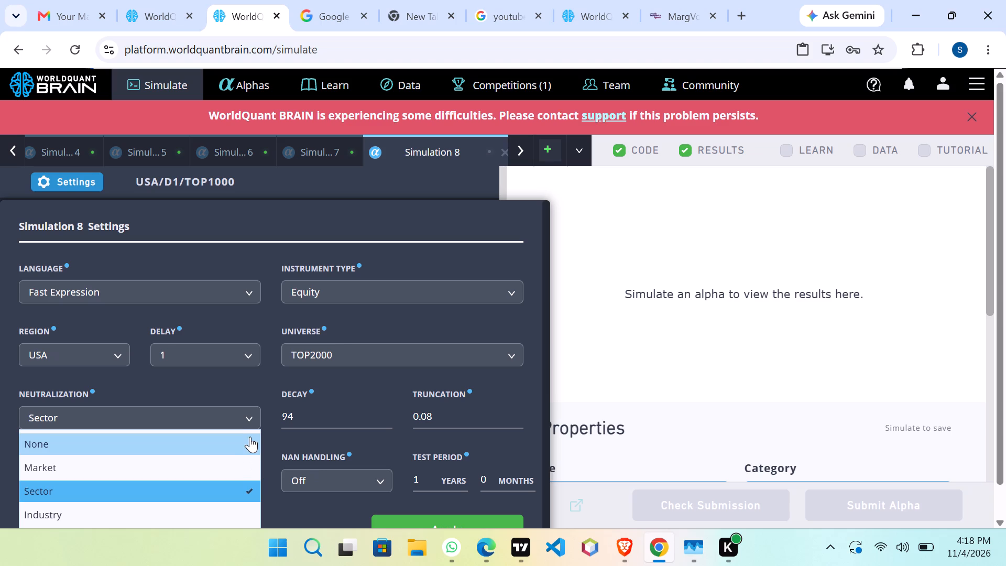
pyautogui.click(247, 434)
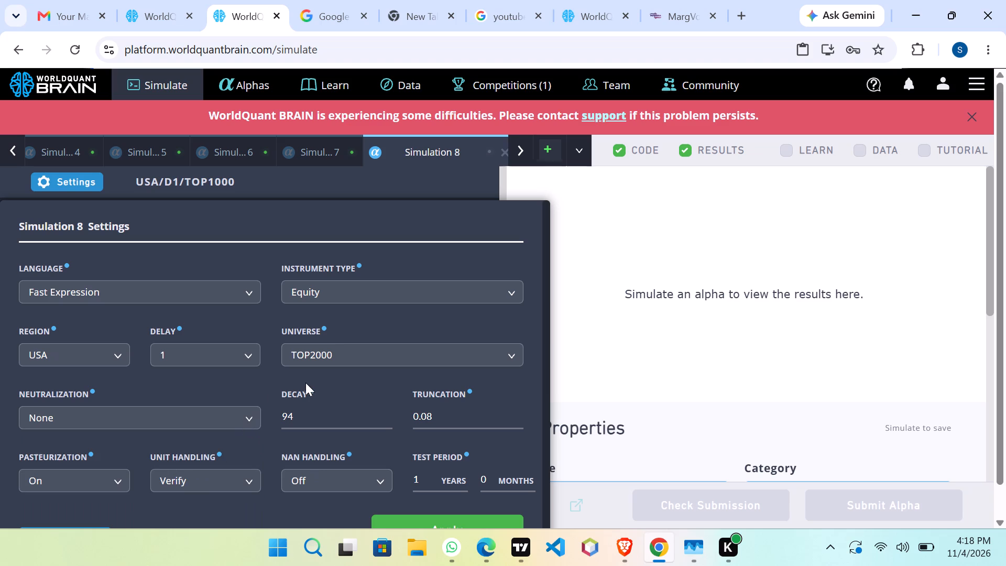
pyautogui.click(444, 510)
pyautogui.click(444, 514)
pyautogui.scroll(3, 440, 389)
pyautogui.scroll(-5, 465, 367)
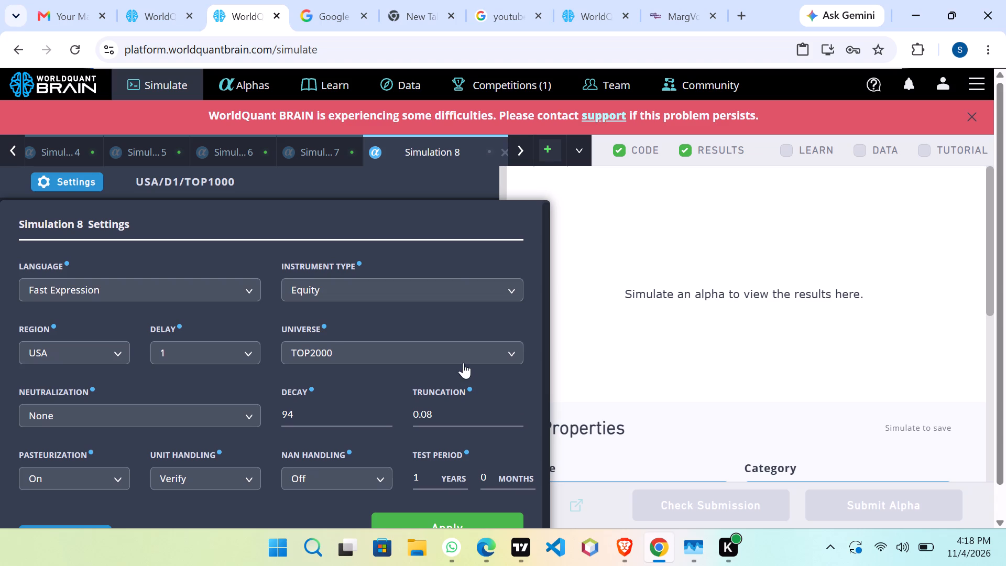
pyautogui.scroll(-5, 463, 363)
pyautogui.click(436, 518)
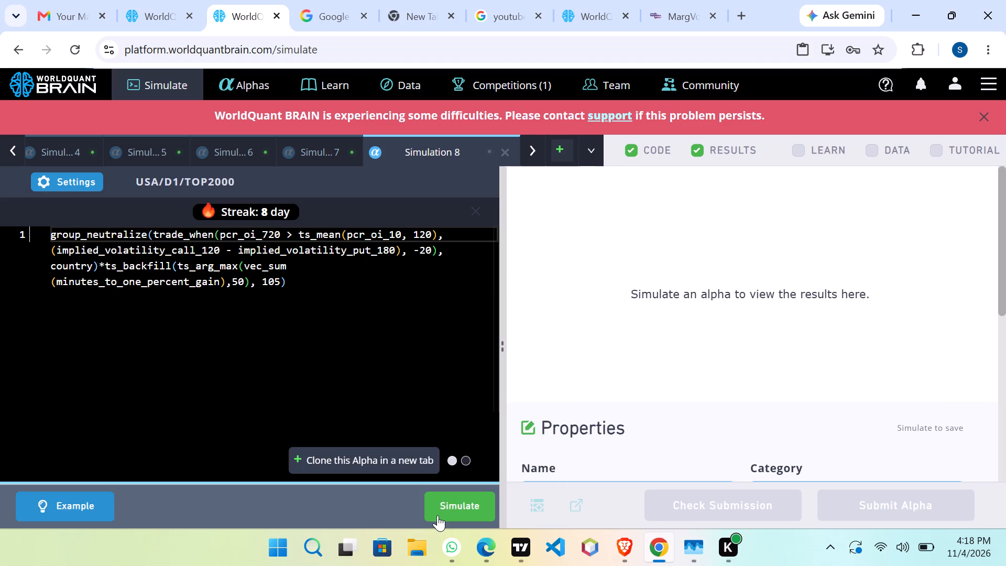
pyautogui.click(444, 502)
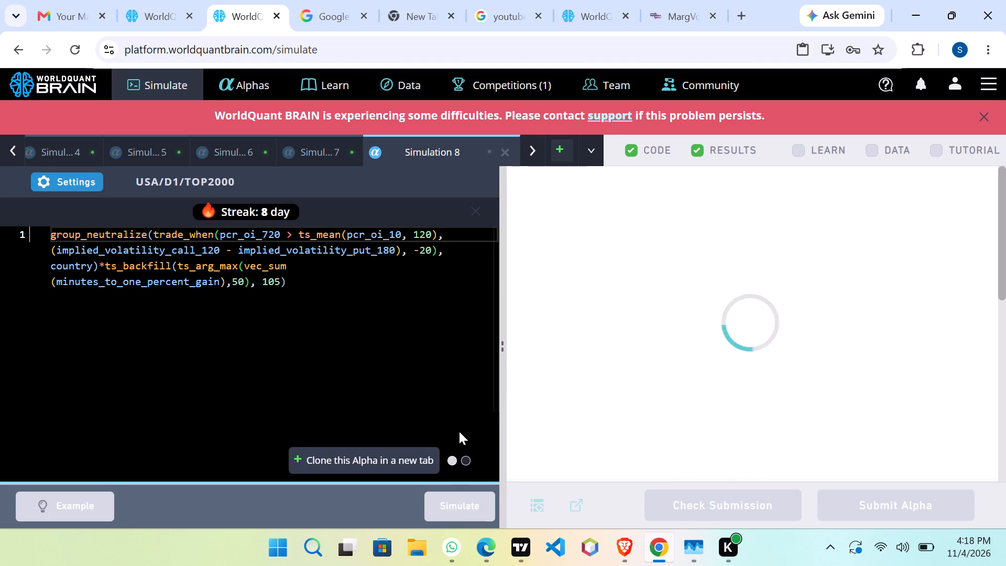
# Clone the Simulation 8 alpha and simulate the copy with the universe set to TOP1000.
pyautogui.click(401, 460)
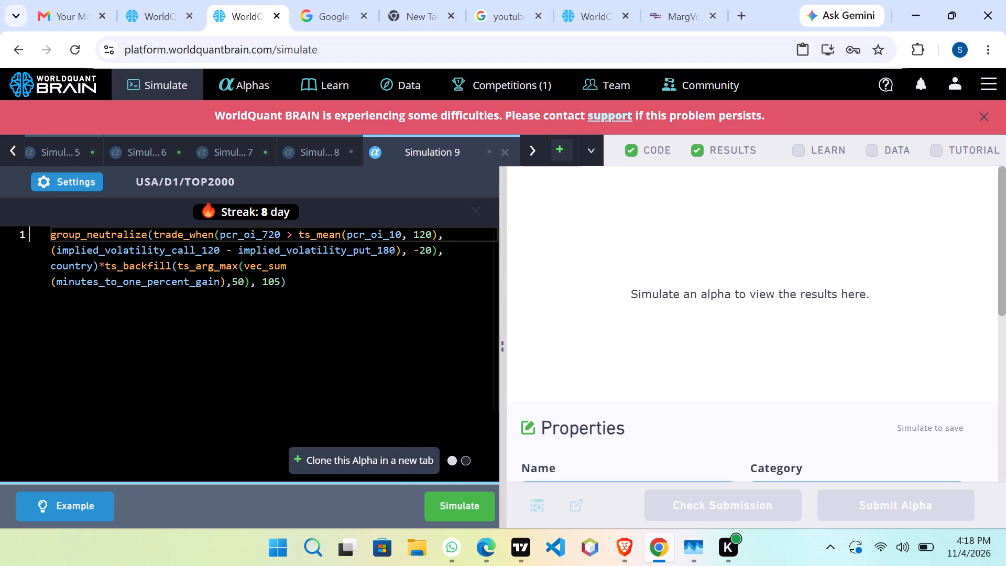
pyautogui.click(96, 173)
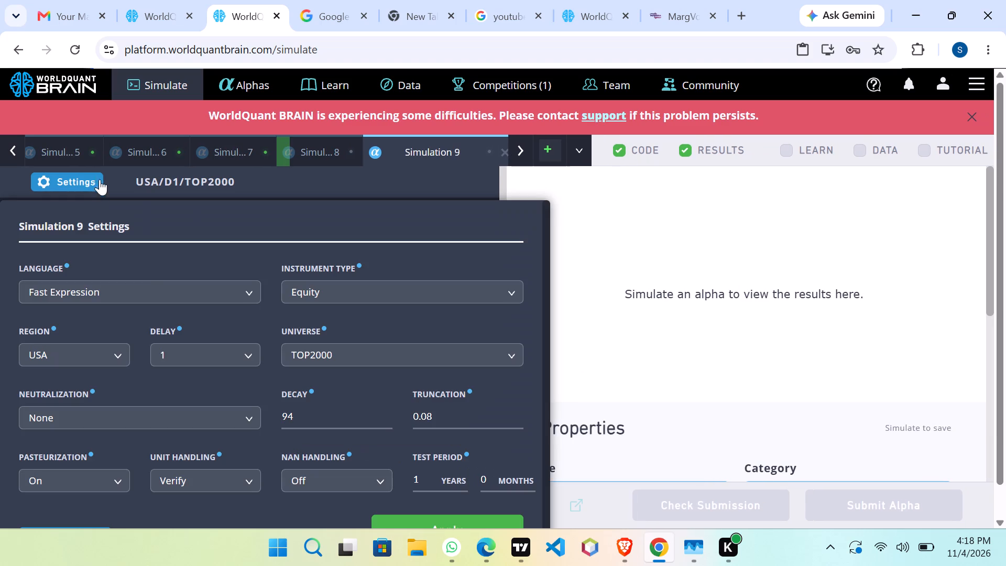
pyautogui.scroll(-2, 175, 369)
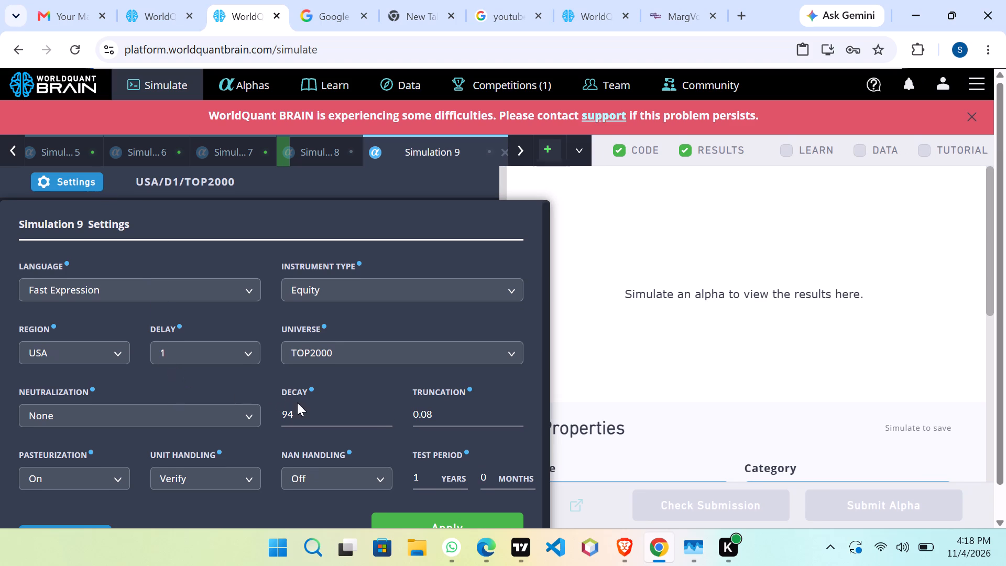
pyautogui.click(338, 345)
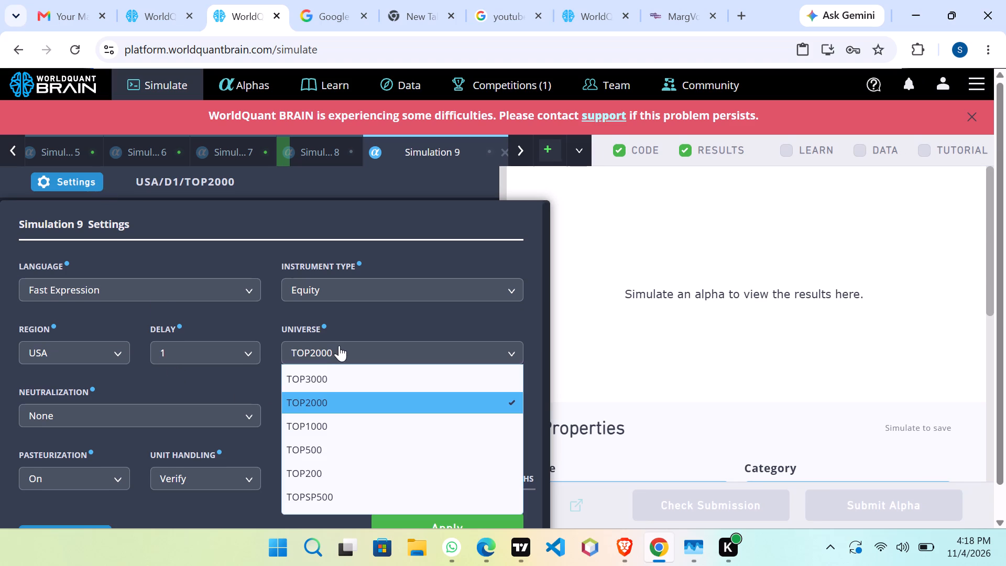
pyautogui.click(337, 422)
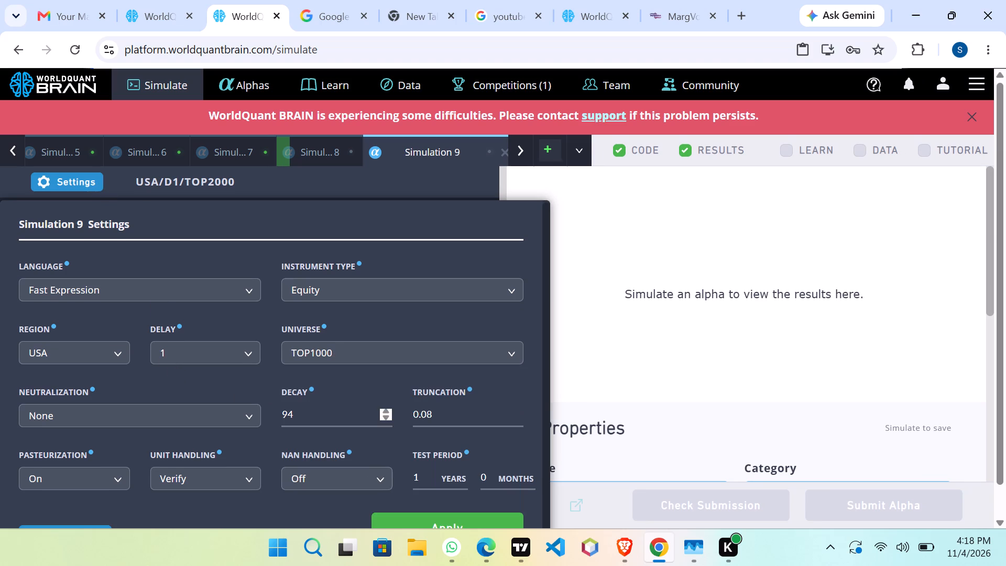
pyautogui.click(405, 518)
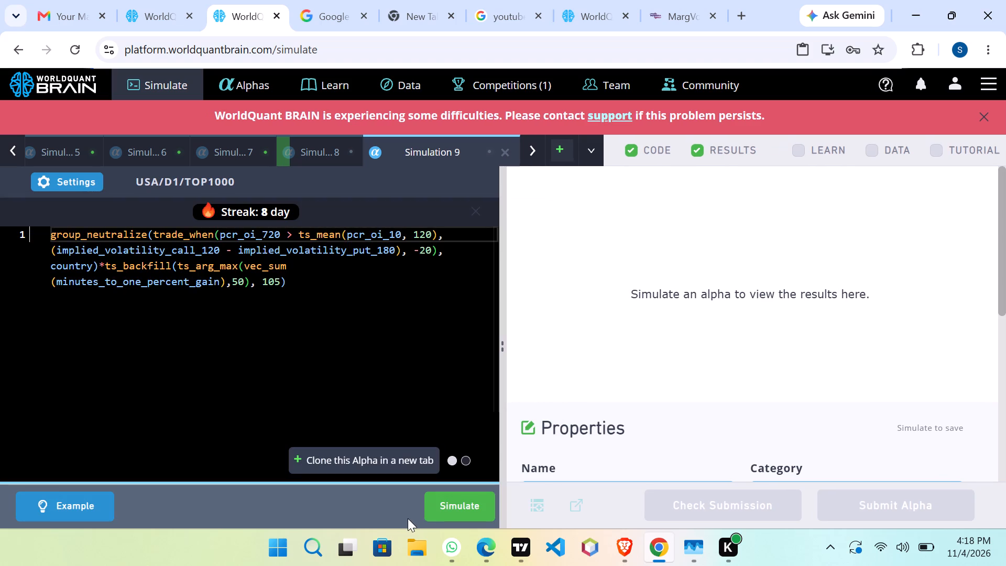
pyautogui.click(430, 503)
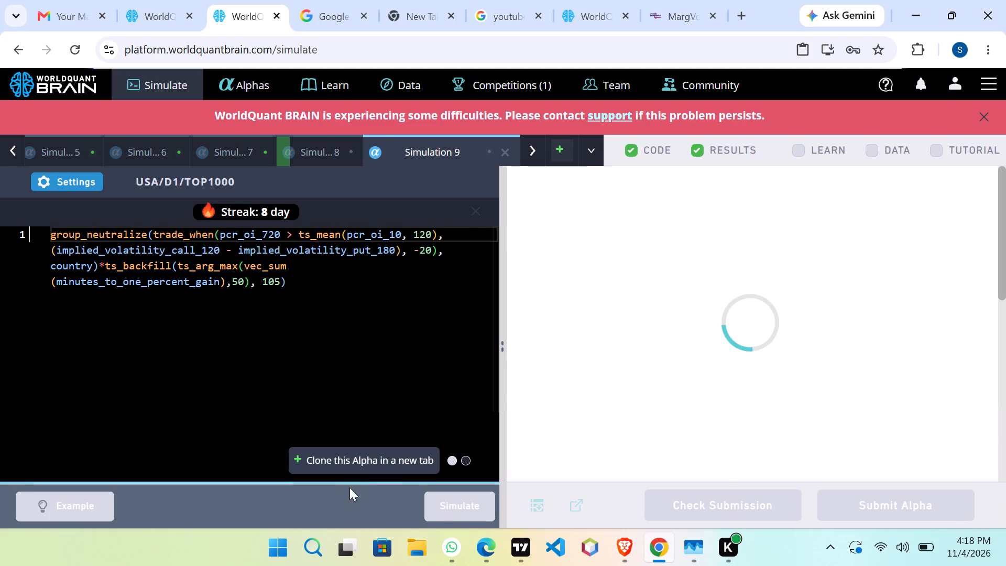
# Clone the Simulation 9 alpha and simulate the copy with decay set to 70.
pyautogui.click(359, 461)
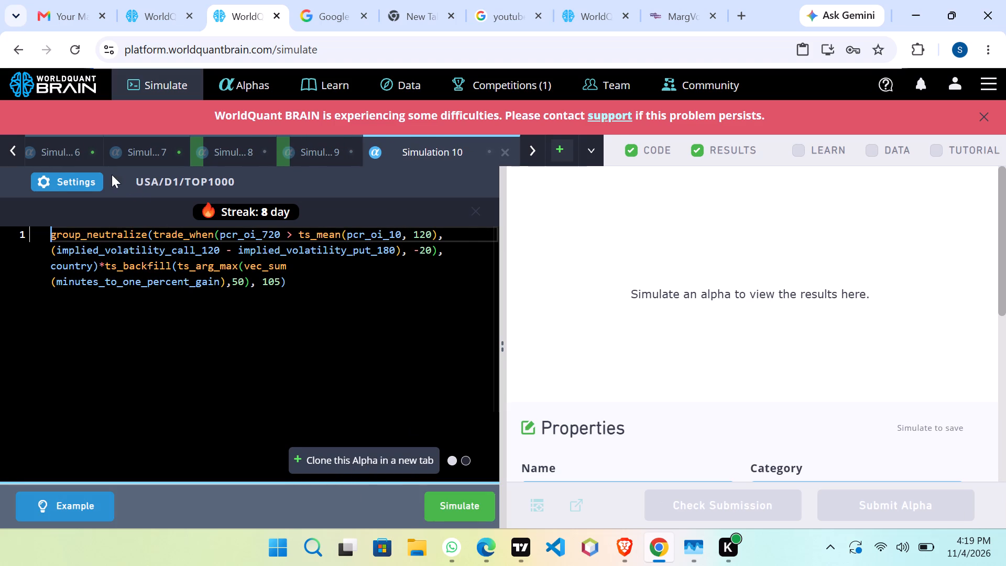
pyautogui.click(102, 176)
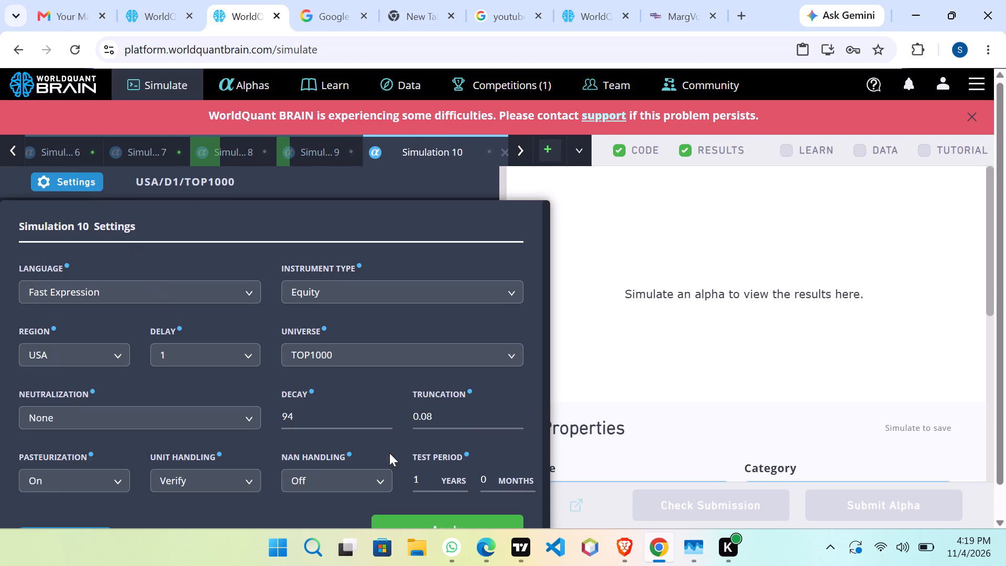
pyautogui.scroll(-2, 368, 413)
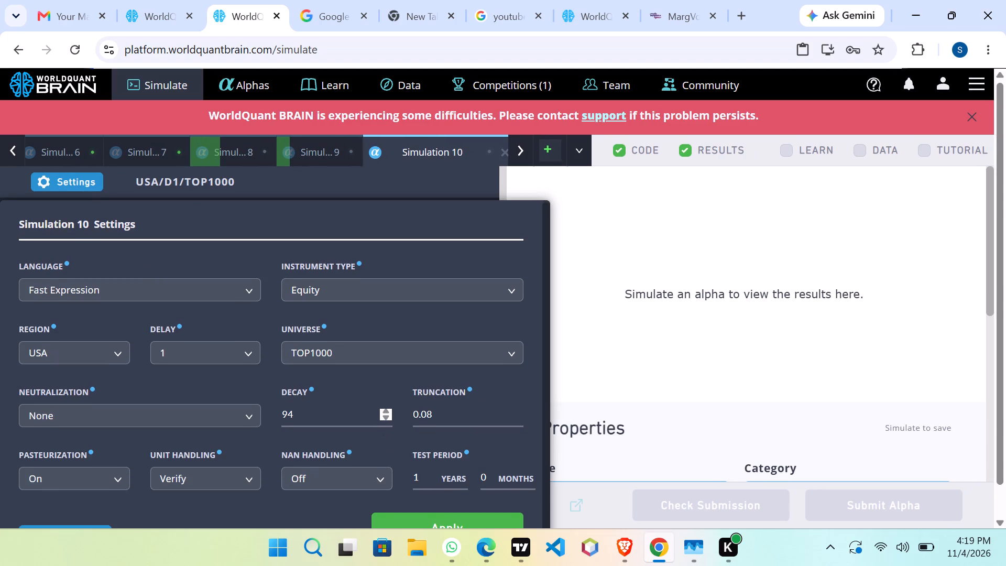
pyautogui.click(354, 413)
pyautogui.scroll(-2, 357, 410)
pyautogui.scroll(9, 362, 408)
pyautogui.scroll(-18, 369, 405)
pyautogui.scroll(-3, 363, 397)
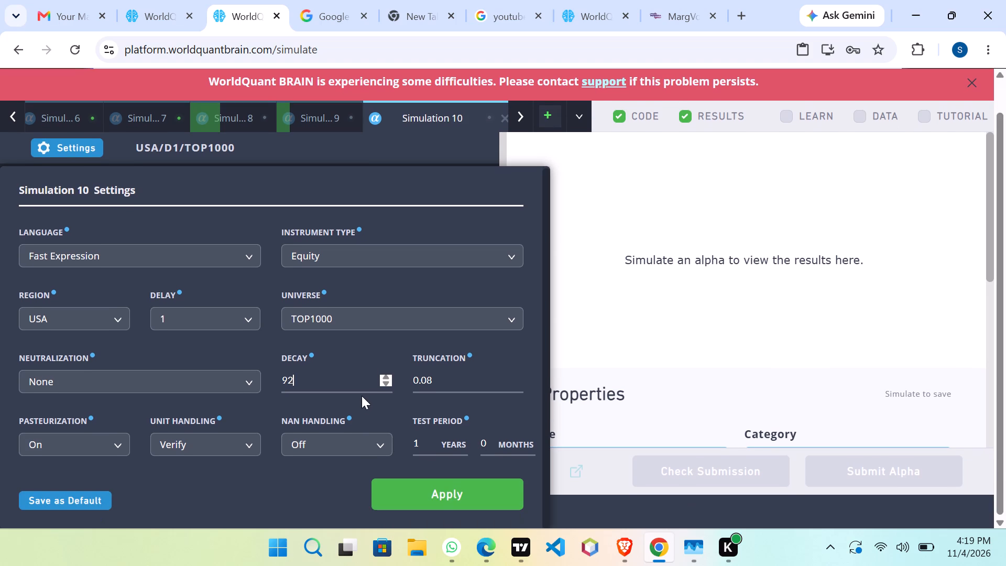
pyautogui.scroll(-7, 362, 396)
pyautogui.scroll(-3, 421, 122)
pyautogui.moveTo(460, 480); pyautogui.dragTo(454, 476)
pyautogui.click(457, 494)
pyautogui.click(474, 504)
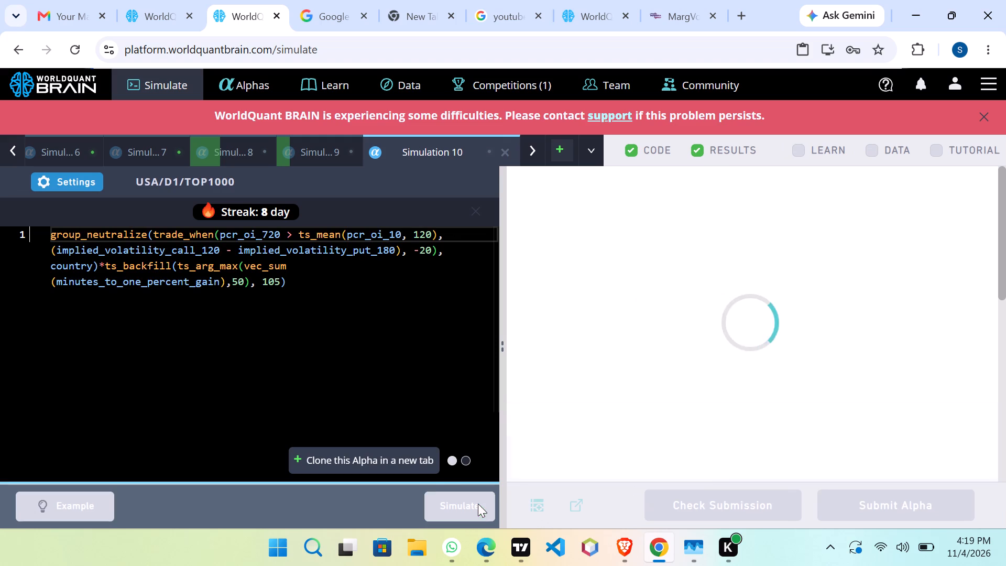
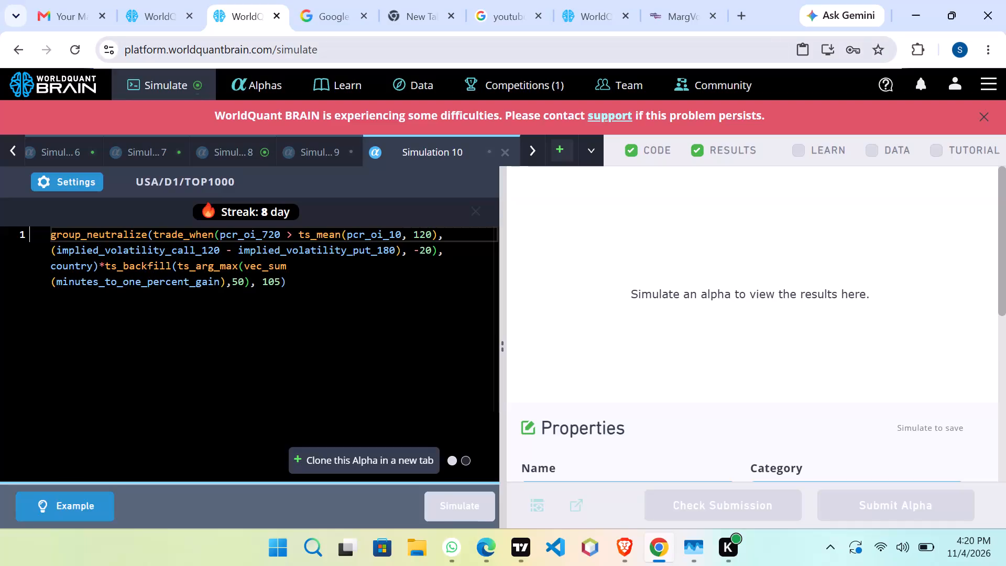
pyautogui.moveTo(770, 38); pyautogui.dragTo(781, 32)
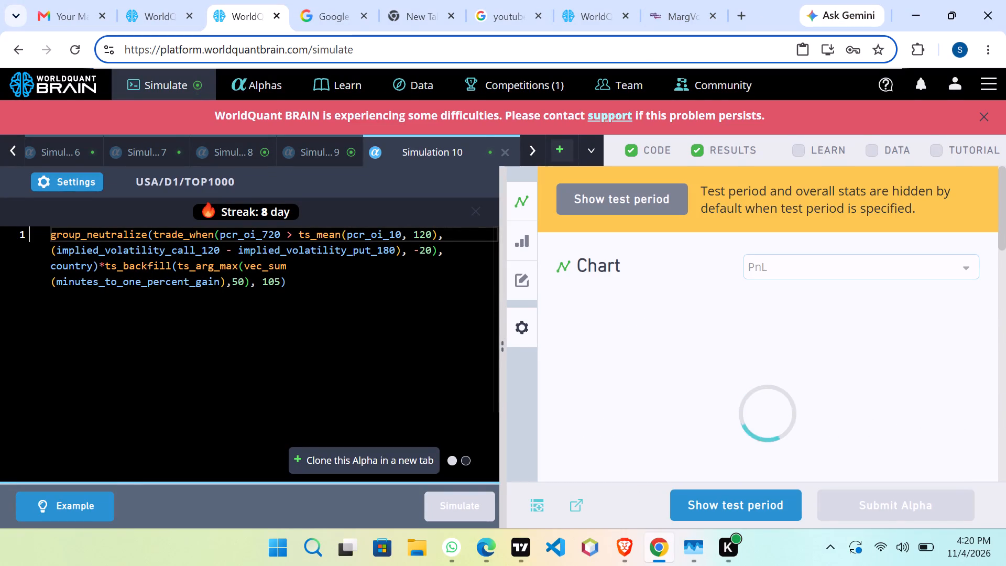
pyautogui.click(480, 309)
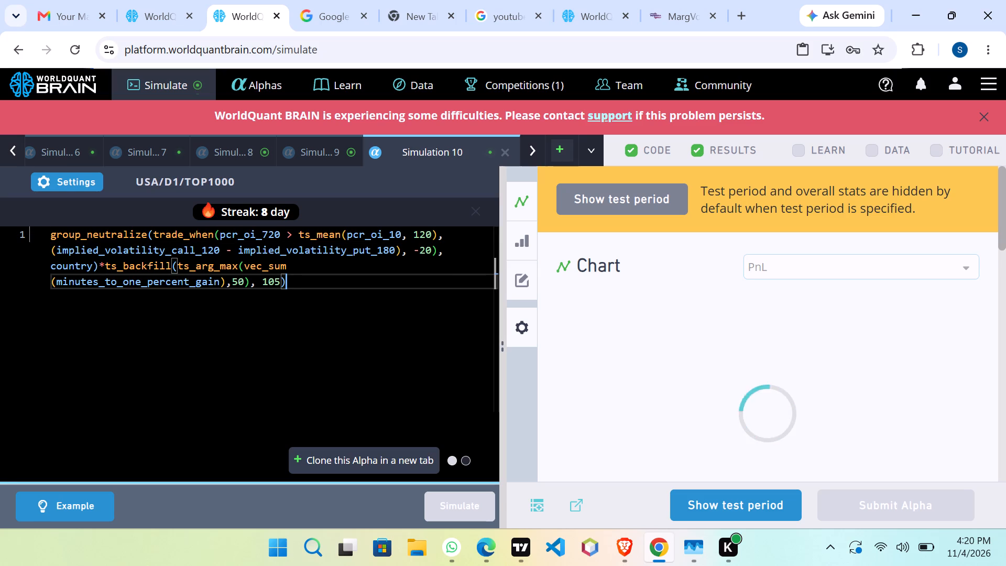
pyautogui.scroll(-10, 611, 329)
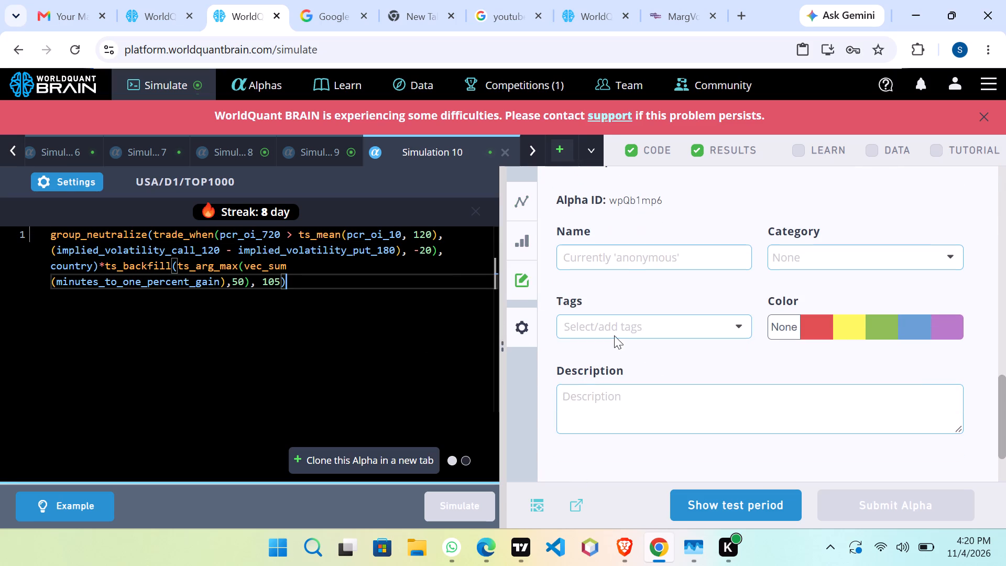
# Reveal the test period of Simulation 9 and review its correlation and IS Testing Status.
pyautogui.click(346, 147)
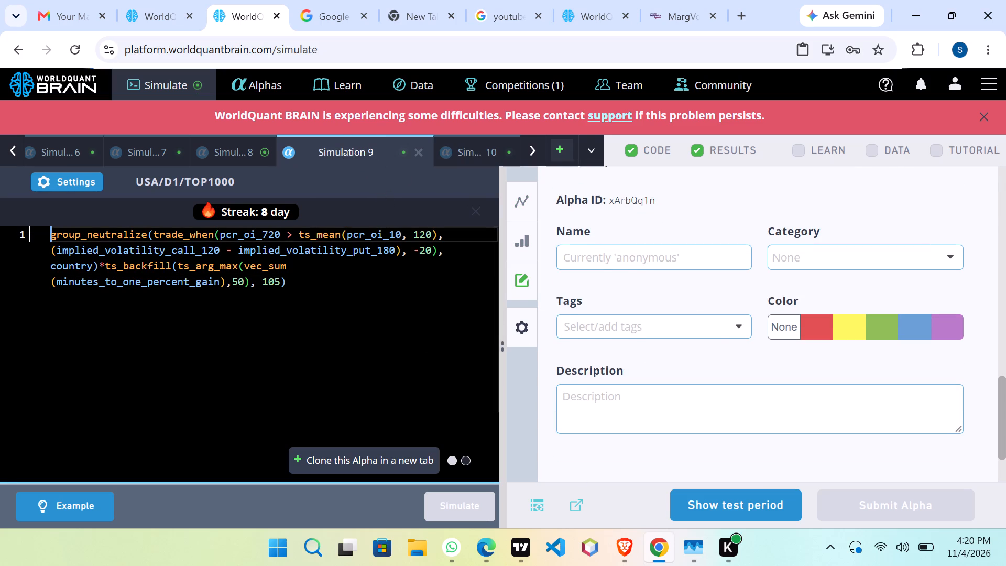
pyautogui.scroll(-1, 708, 324)
pyautogui.click(761, 497)
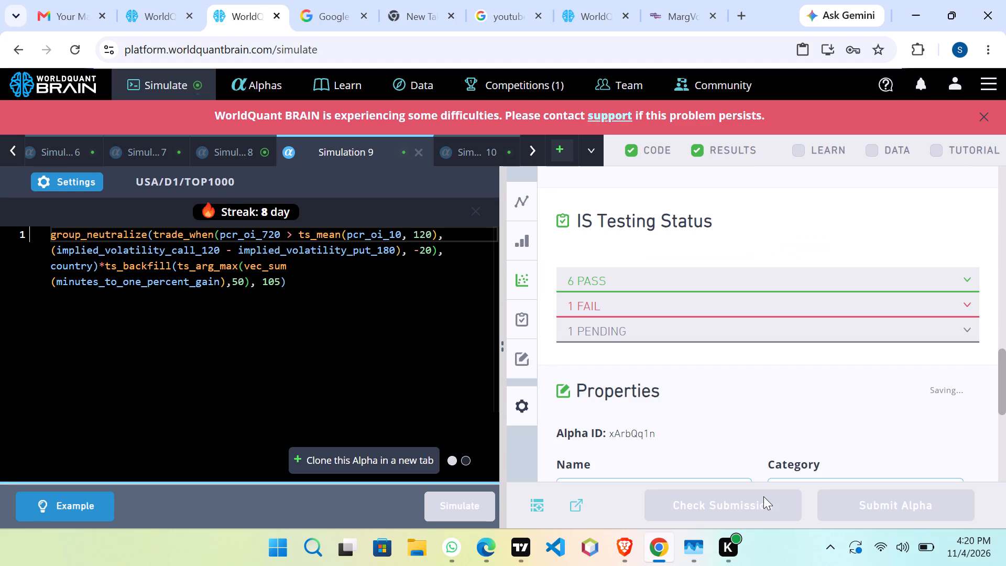
pyautogui.scroll(-10, 736, 407)
pyautogui.scroll(2, 732, 408)
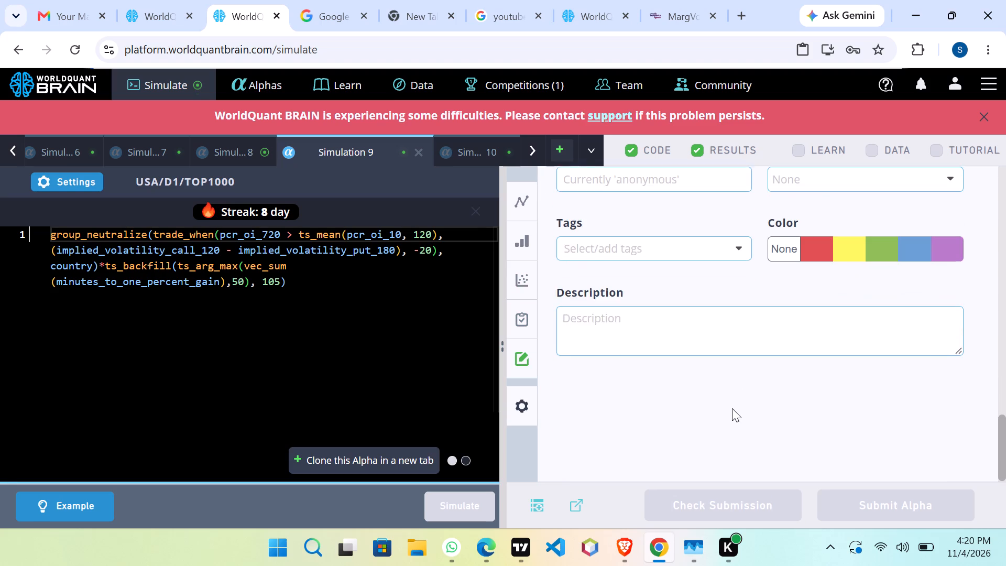
pyautogui.scroll(3, 732, 408)
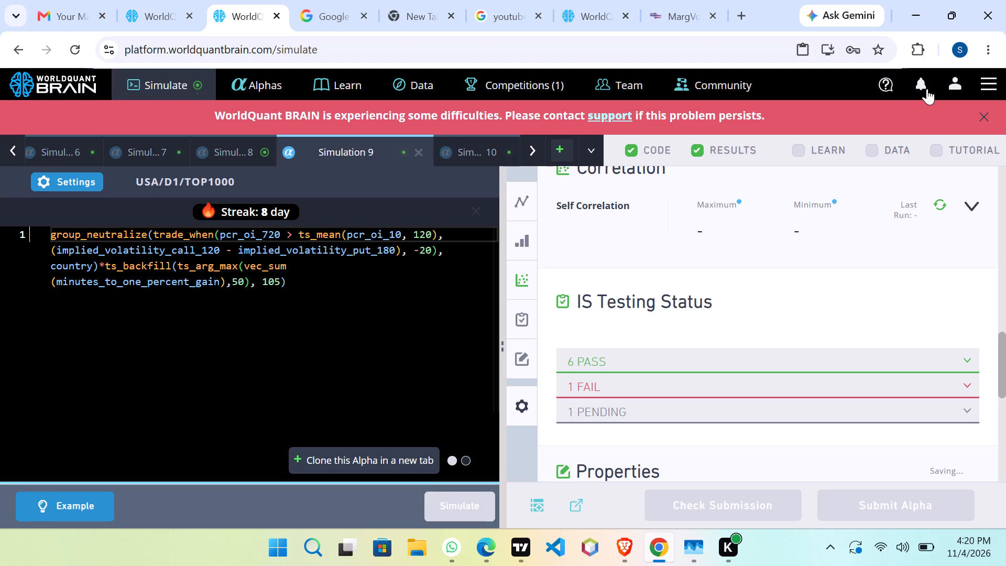
pyautogui.click(980, 110)
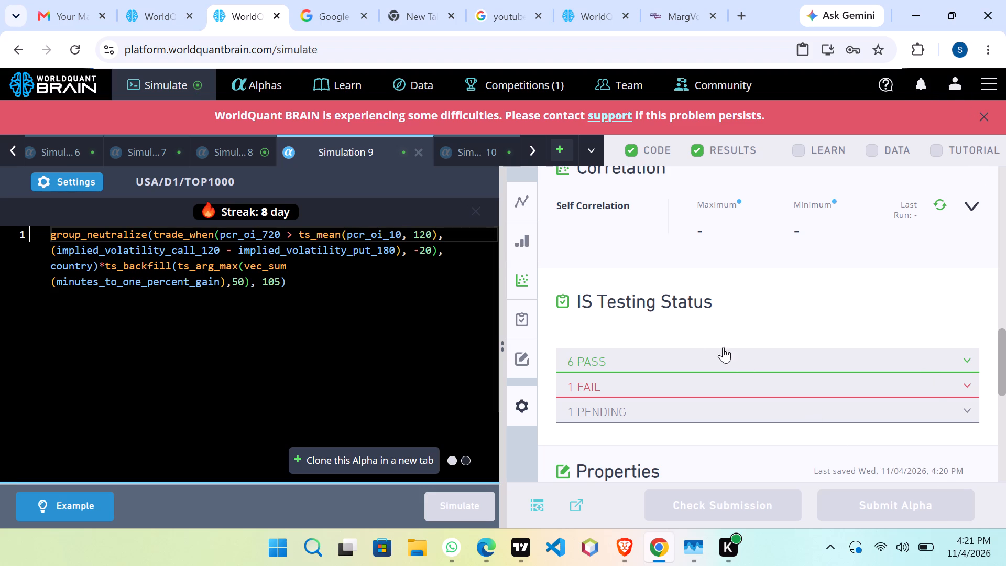
# Reveal the test period of Simulation 10 and look through its results.
pyautogui.click(498, 144)
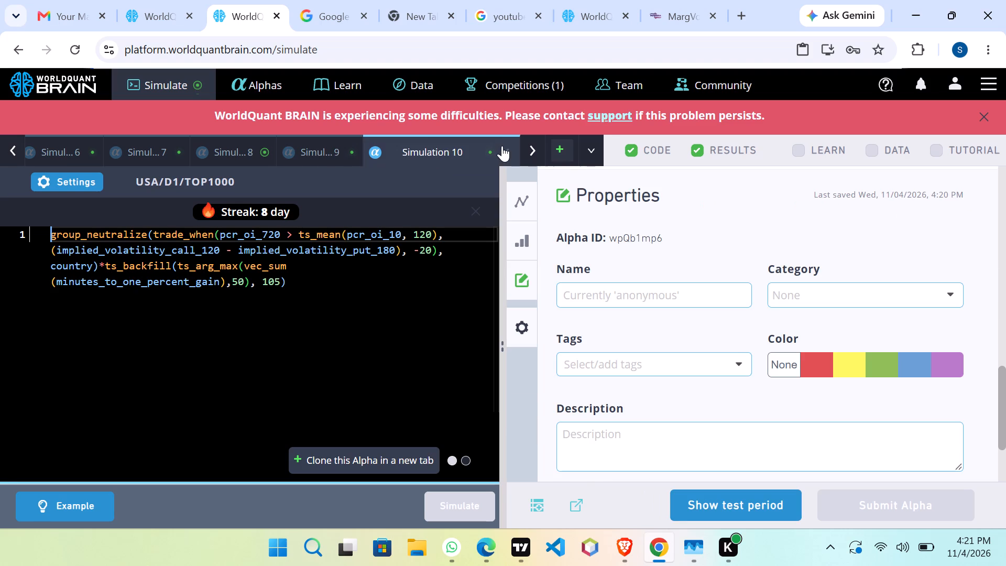
pyautogui.click(739, 503)
pyautogui.scroll(-10, 725, 401)
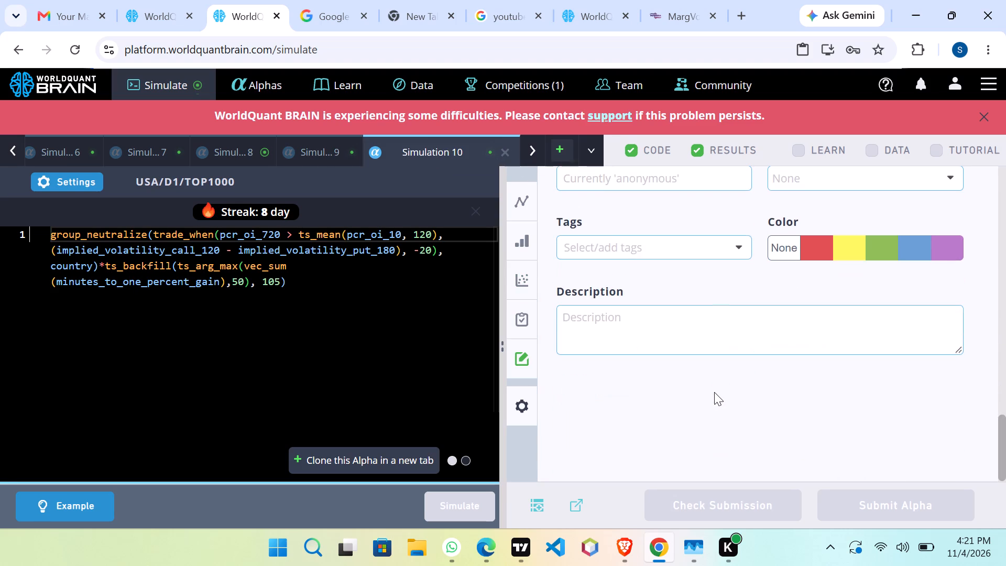
pyautogui.scroll(1, 708, 389)
# Reveal the test period of Simulation 8 and review its PnL chart, yearly summary, correlation and IS Testing Status.
pyautogui.click(245, 148)
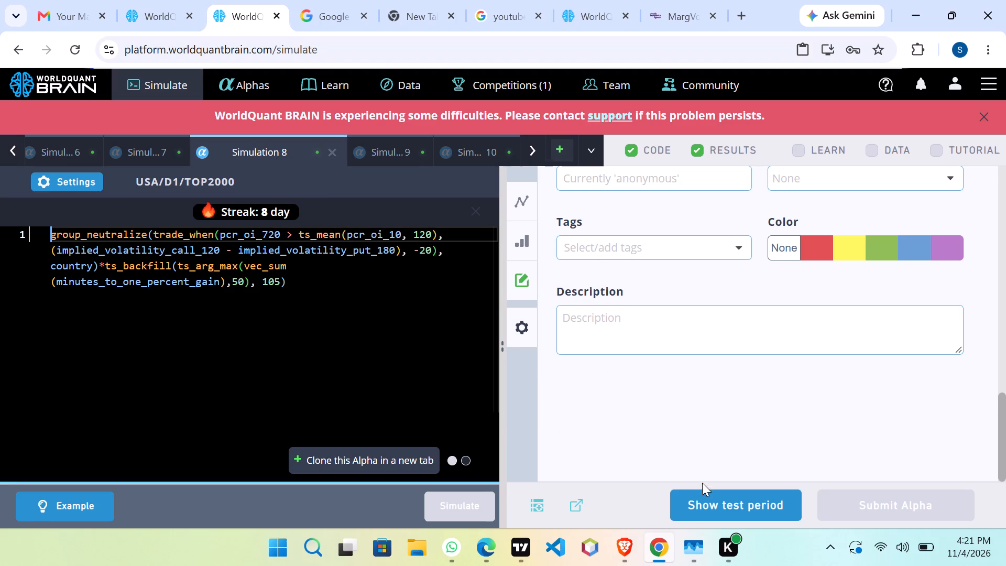
pyautogui.click(702, 494)
pyautogui.scroll(-3, 716, 281)
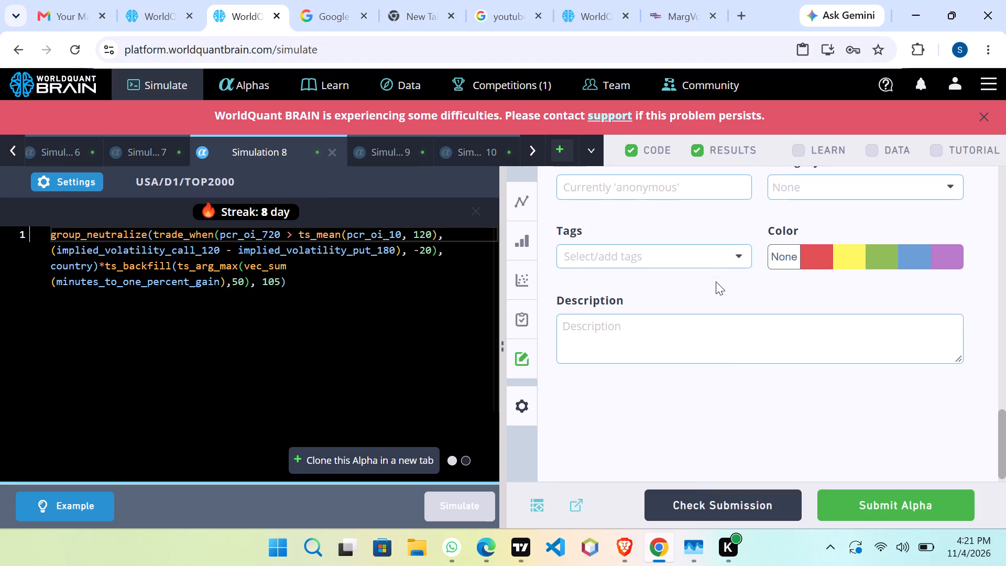
pyautogui.scroll(-2, 716, 281)
pyautogui.scroll(18, 716, 281)
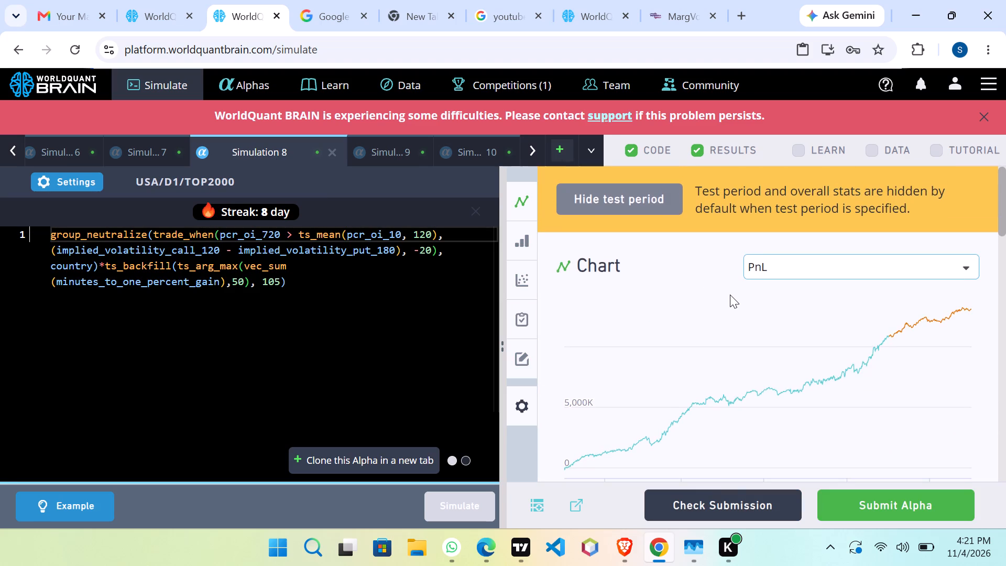
pyautogui.scroll(2, 730, 295)
pyautogui.scroll(-11, 730, 295)
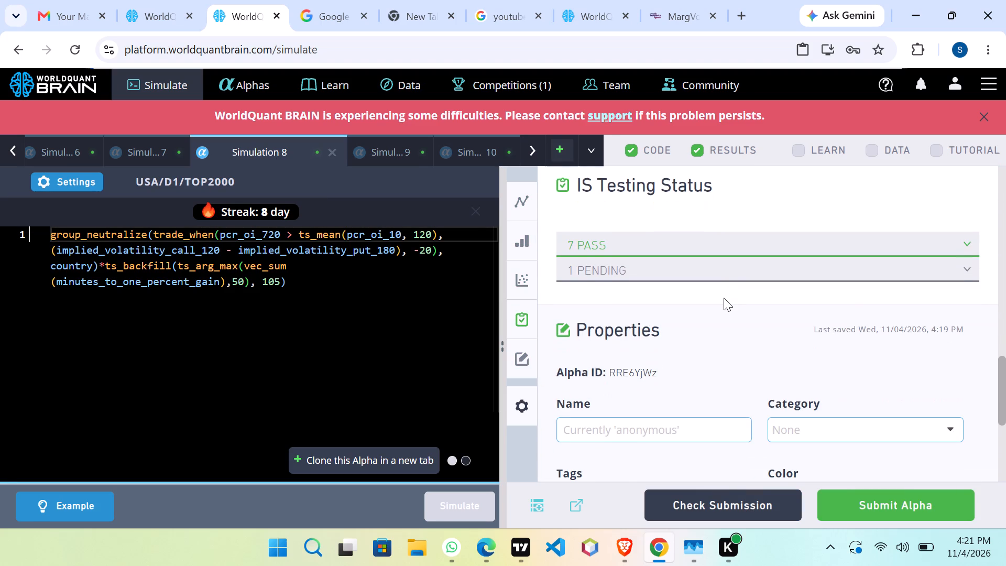
pyautogui.scroll(-6, 702, 279)
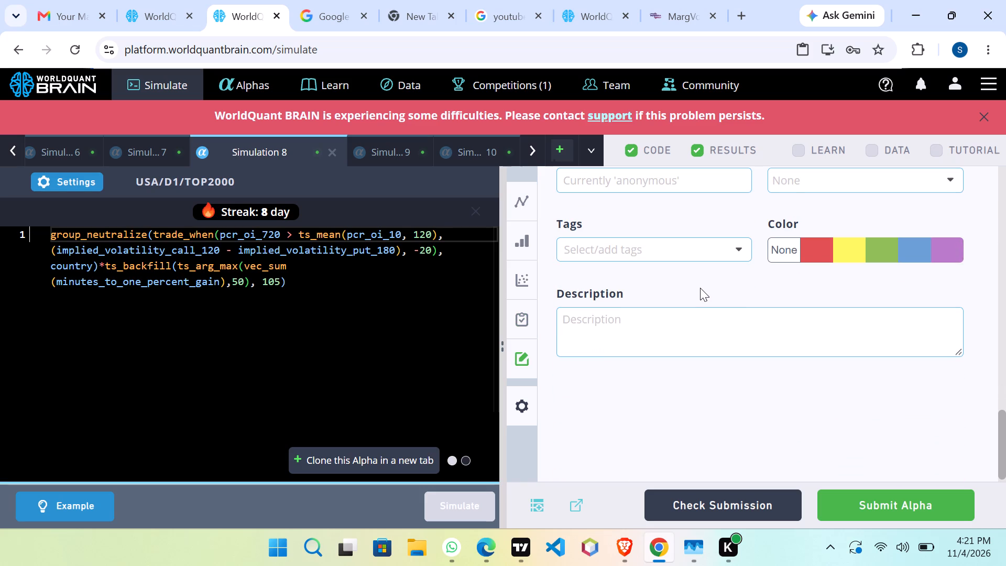
pyautogui.scroll(3, 702, 292)
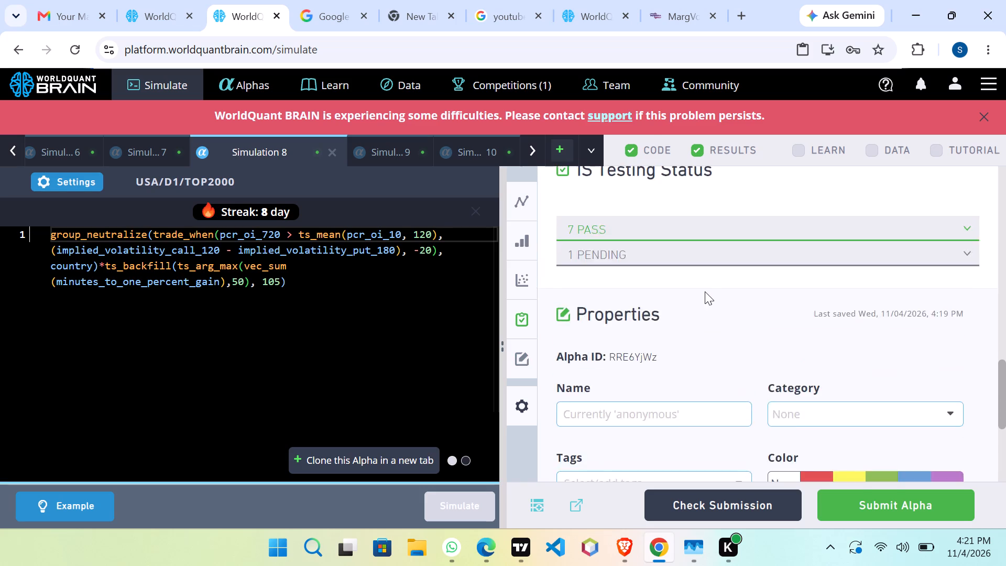
pyautogui.scroll(3, 705, 292)
pyautogui.scroll(-15, 705, 293)
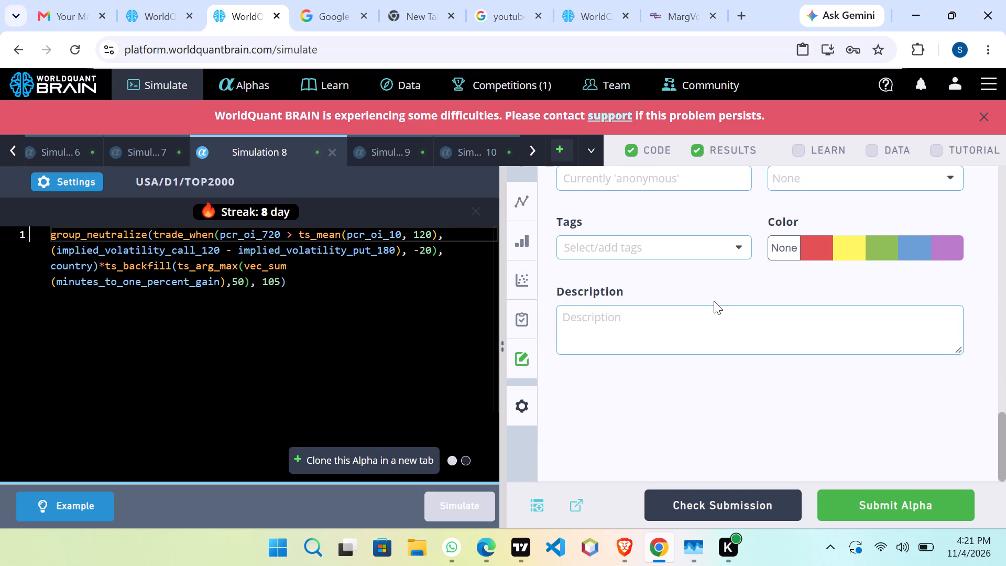
pyautogui.scroll(6, 714, 302)
pyautogui.scroll(-2, 713, 302)
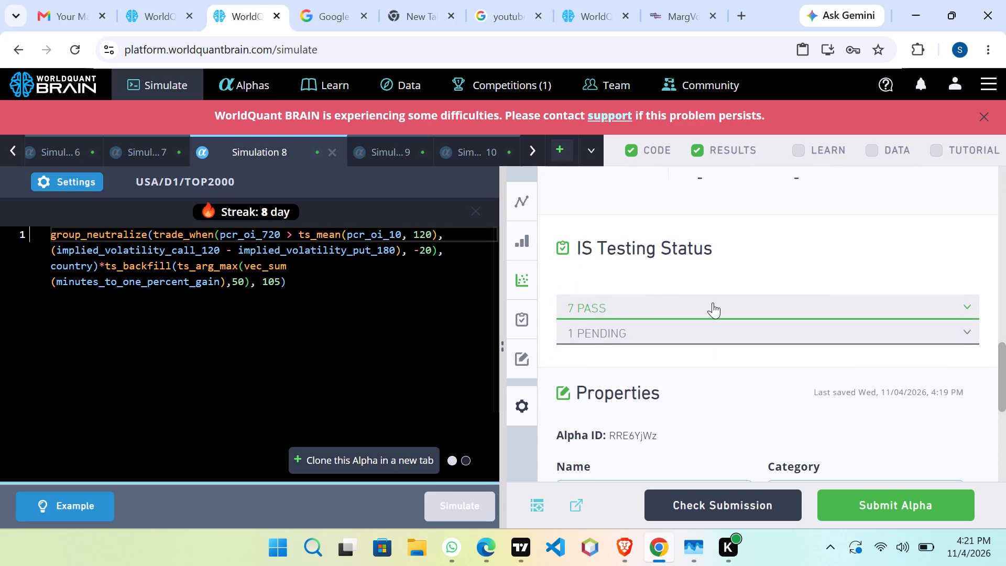
pyautogui.scroll(2, 714, 297)
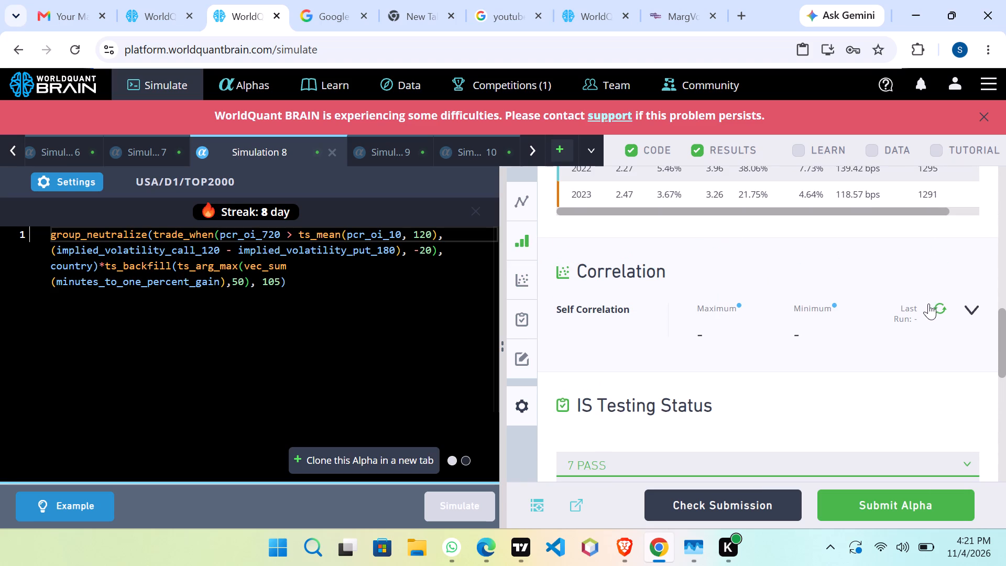
# Run the self-correlation calculation for the Simulation 8 alpha.
pyautogui.moveTo(928, 303); pyautogui.dragTo(923, 302)
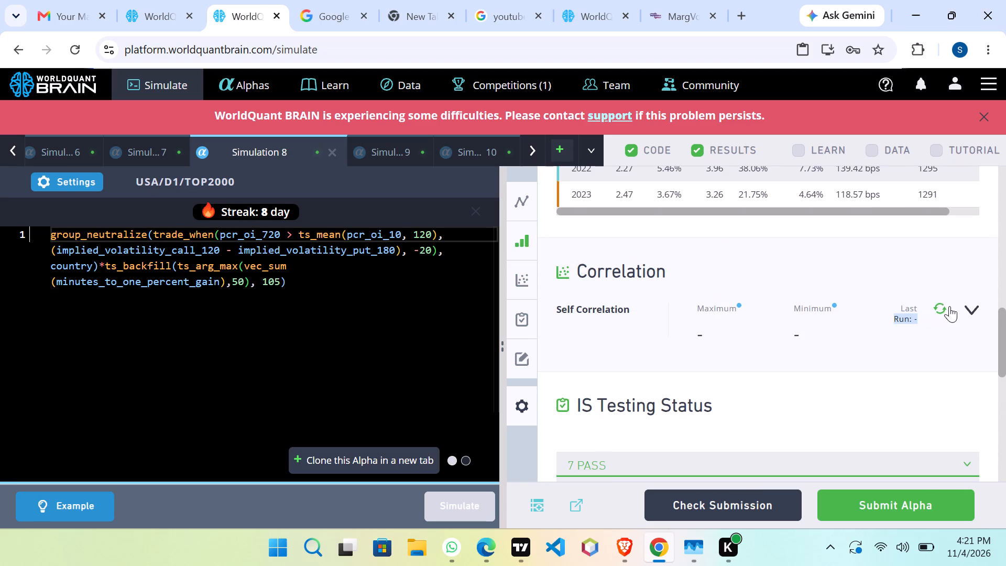
pyautogui.click(952, 307)
pyautogui.click(943, 308)
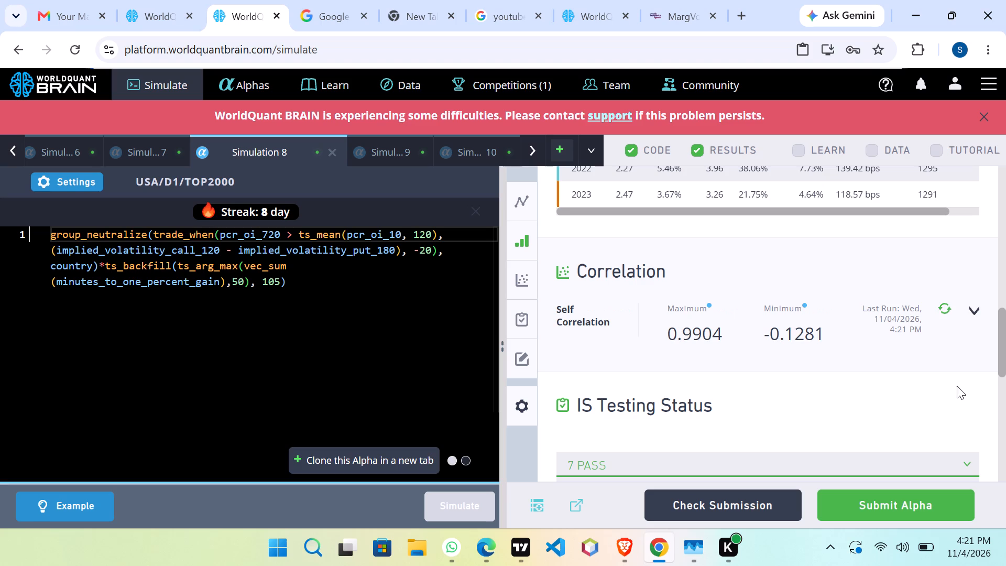
# Try to submit the Simulation 8 alpha.
pyautogui.click(900, 500)
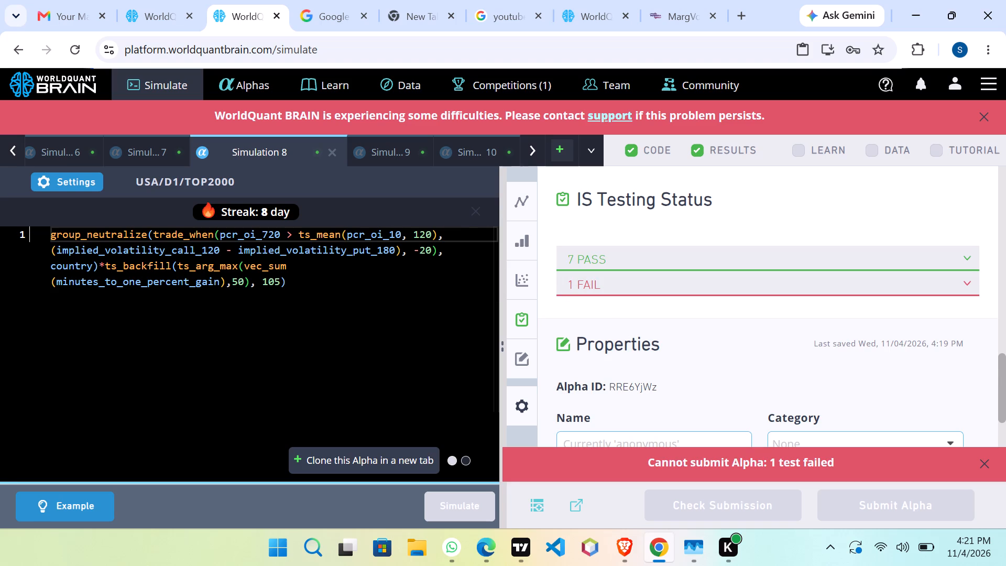
# Clone the Simulation 8 alpha and simulate the copy with the universe set to TOP1000.
pyautogui.click(390, 460)
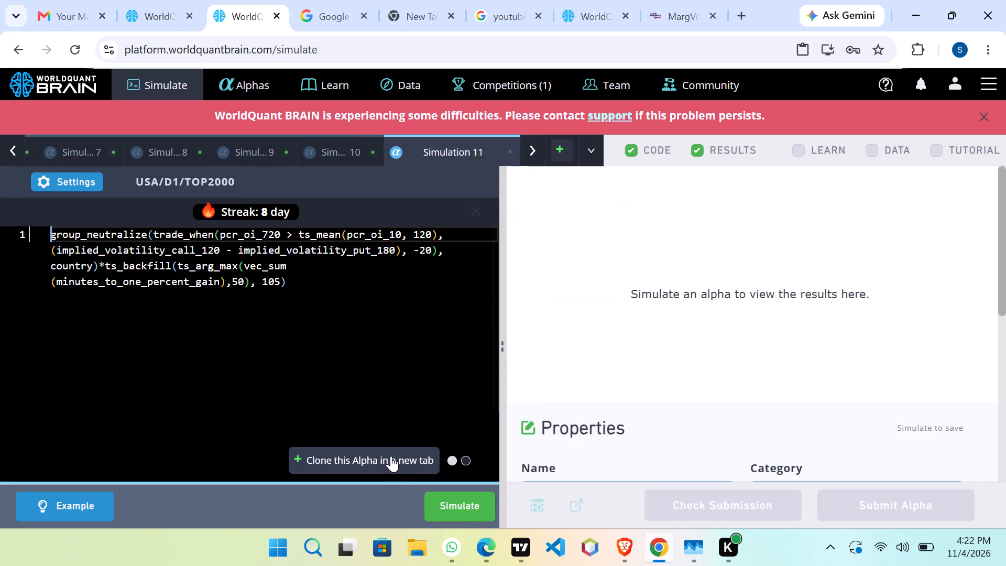
pyautogui.click(93, 178)
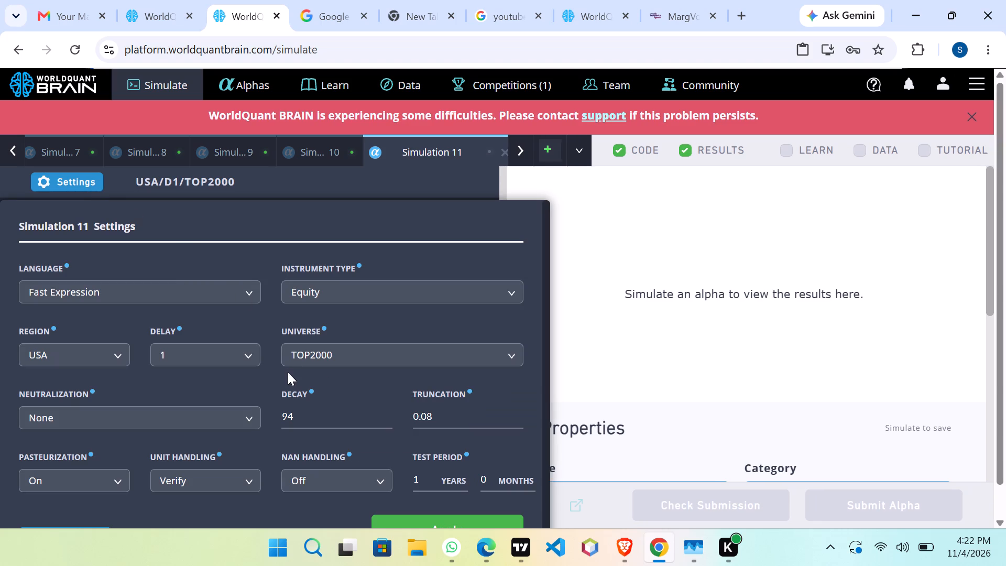
pyautogui.click(322, 343)
pyautogui.click(358, 428)
pyautogui.click(415, 517)
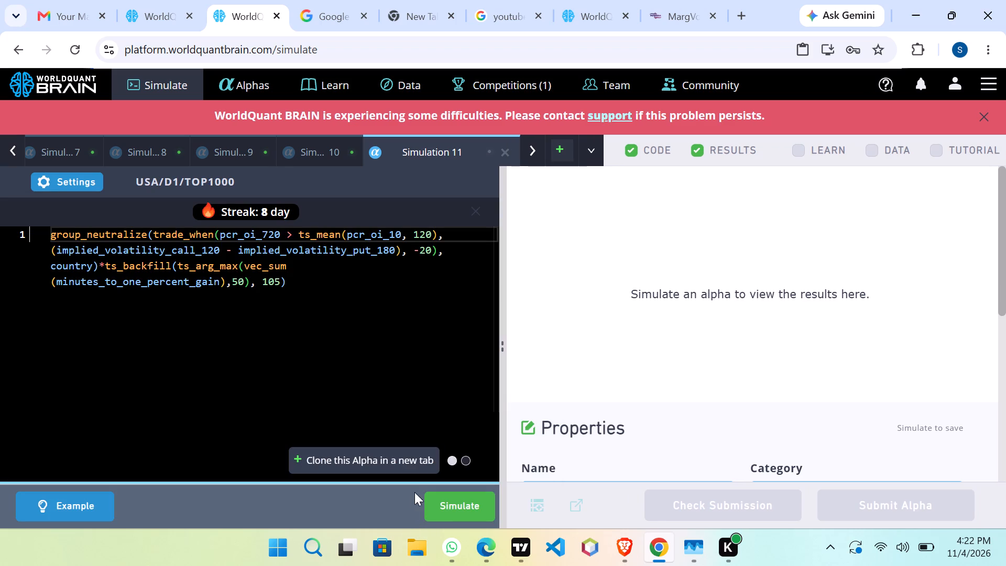
pyautogui.click(443, 499)
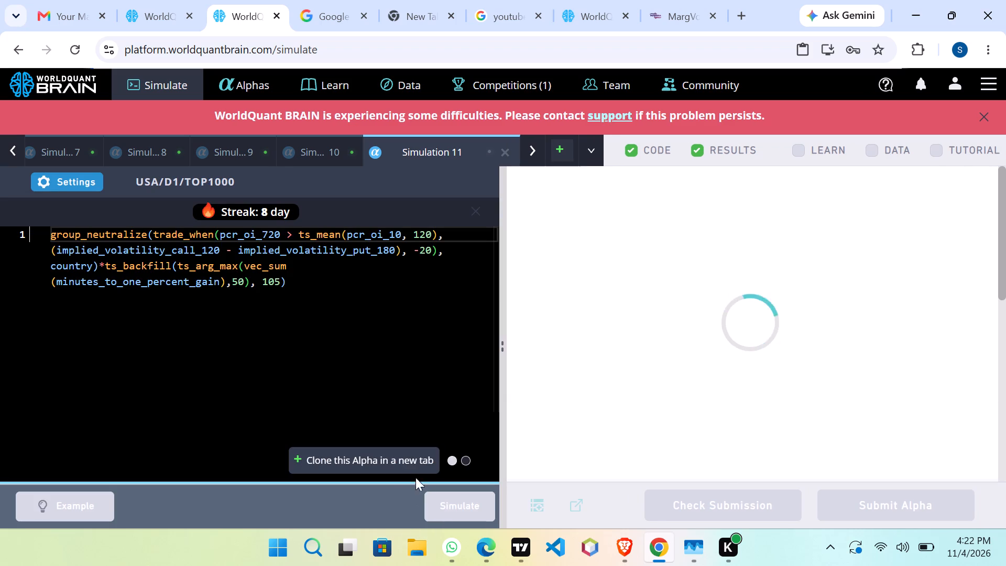
# Clone the Simulation 11 alpha and simulate the copy with decay set to 110.
pyautogui.click(377, 453)
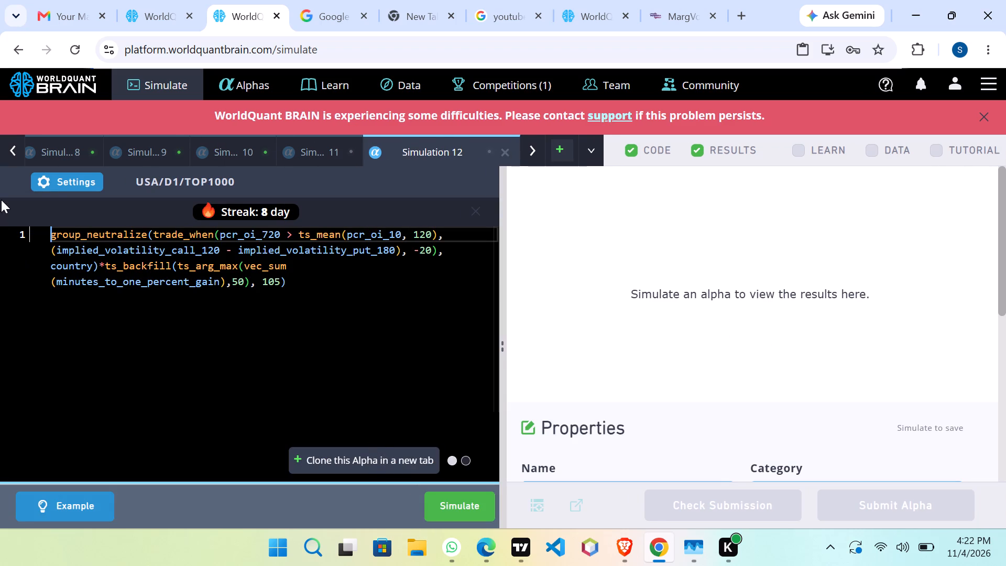
pyautogui.click(51, 183)
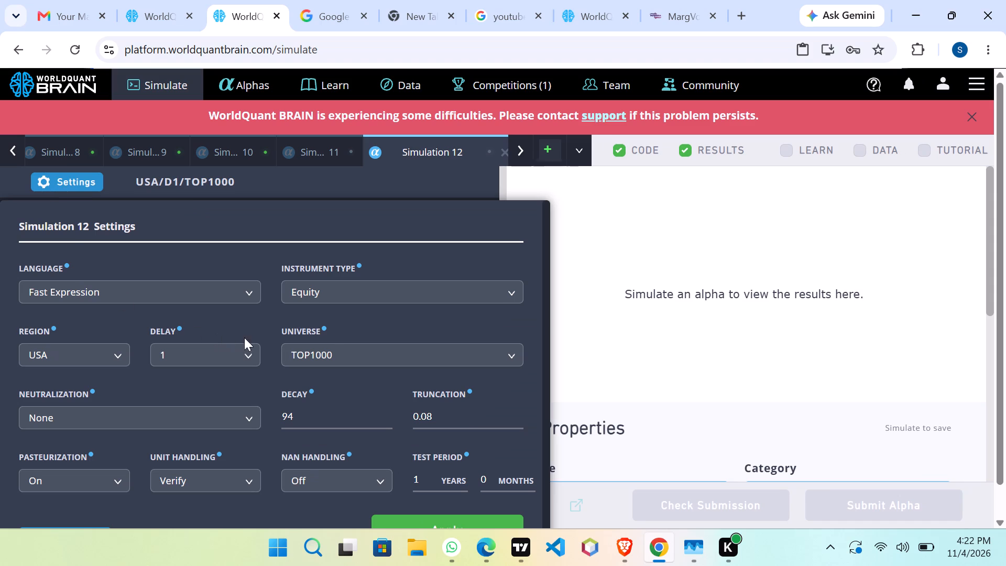
pyautogui.click(329, 400)
pyautogui.scroll(-2, 318, 403)
pyautogui.click(313, 412)
pyautogui.scroll(-2, 309, 409)
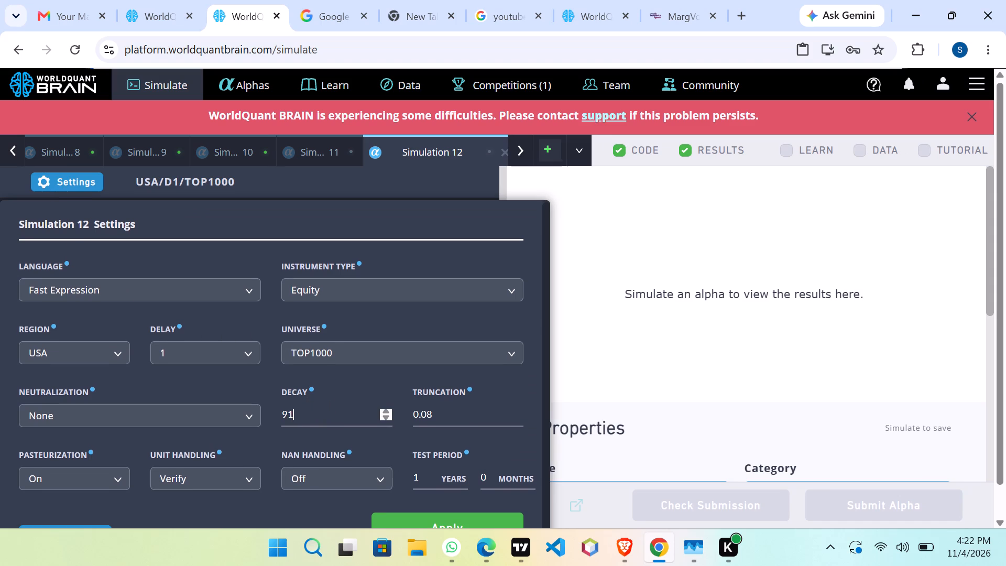
pyautogui.scroll(-2, 305, 411)
pyautogui.scroll(20, 300, 410)
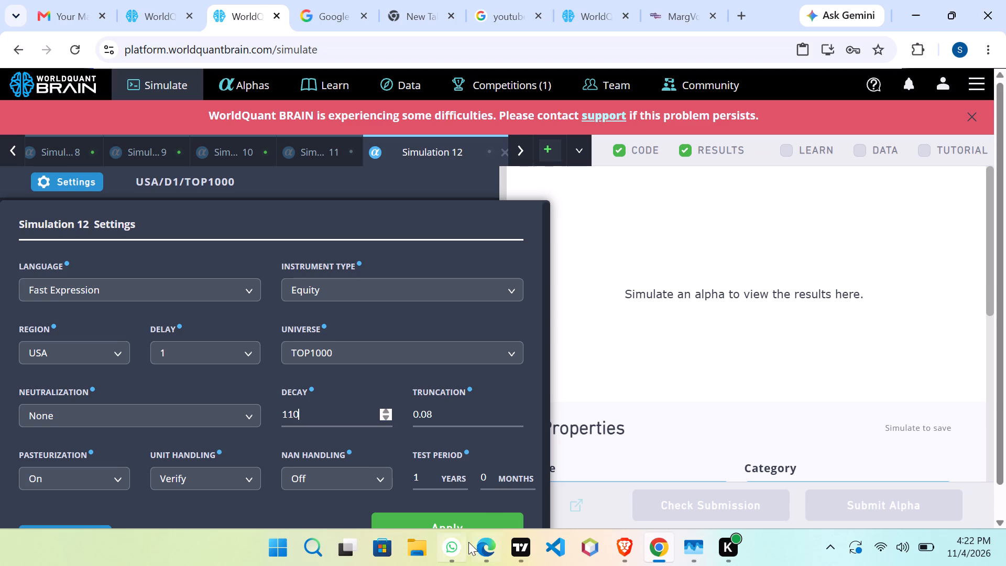
pyautogui.click(465, 516)
pyautogui.click(460, 500)
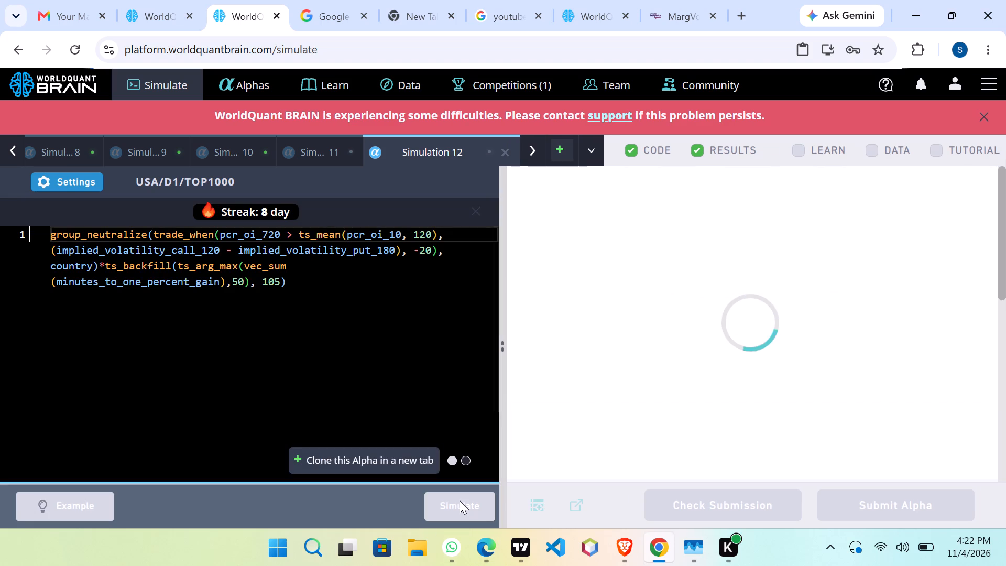
# Clone the Simulation 12 alpha and simulate the copy with neutralization set to Market.
pyautogui.click(326, 450)
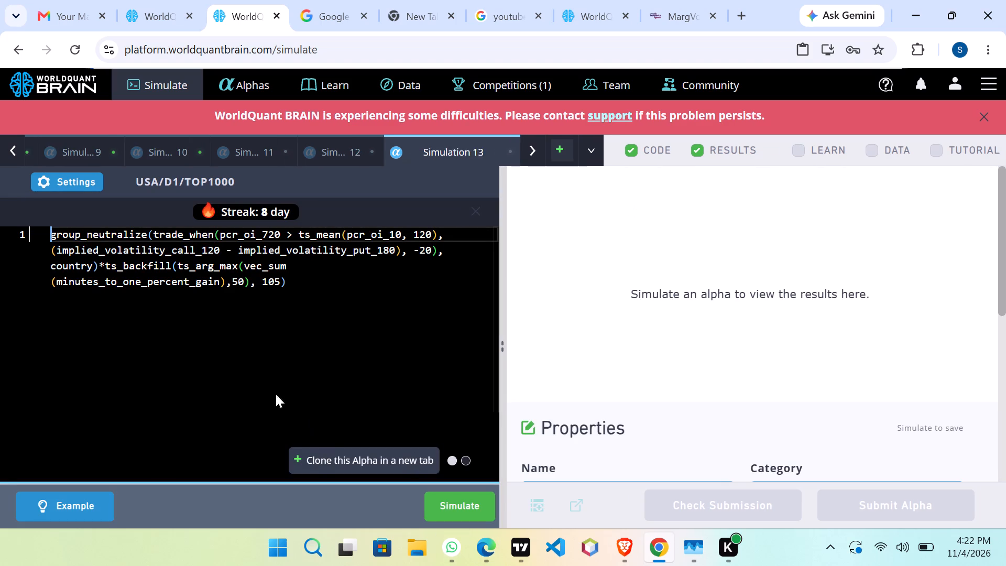
pyautogui.click(50, 186)
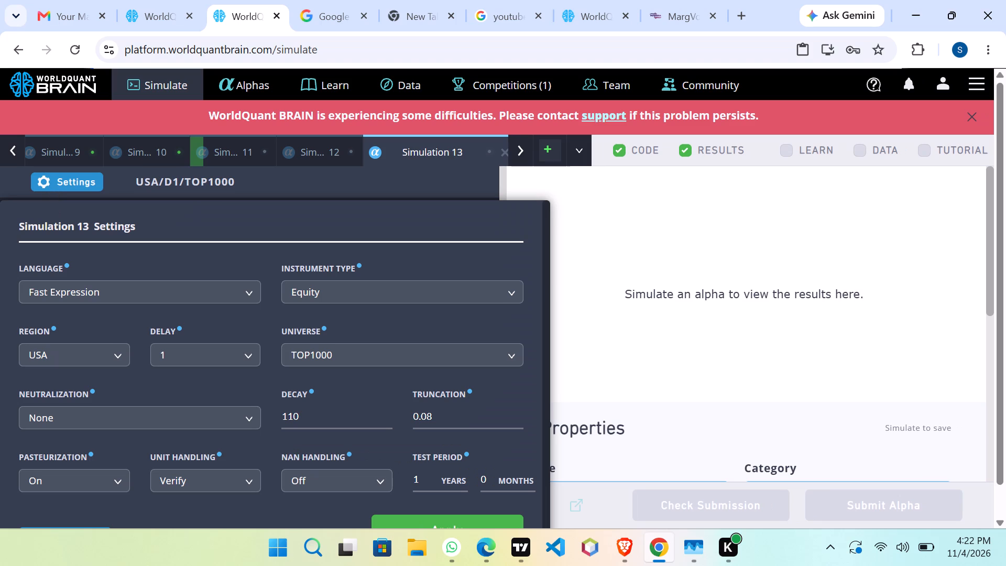
pyautogui.click(198, 416)
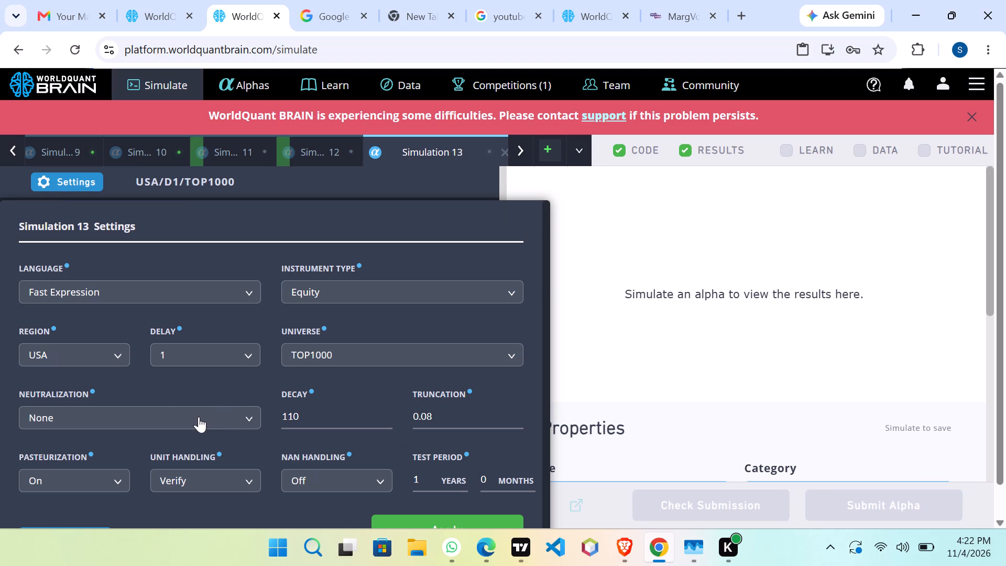
pyautogui.click(198, 466)
pyautogui.click(389, 516)
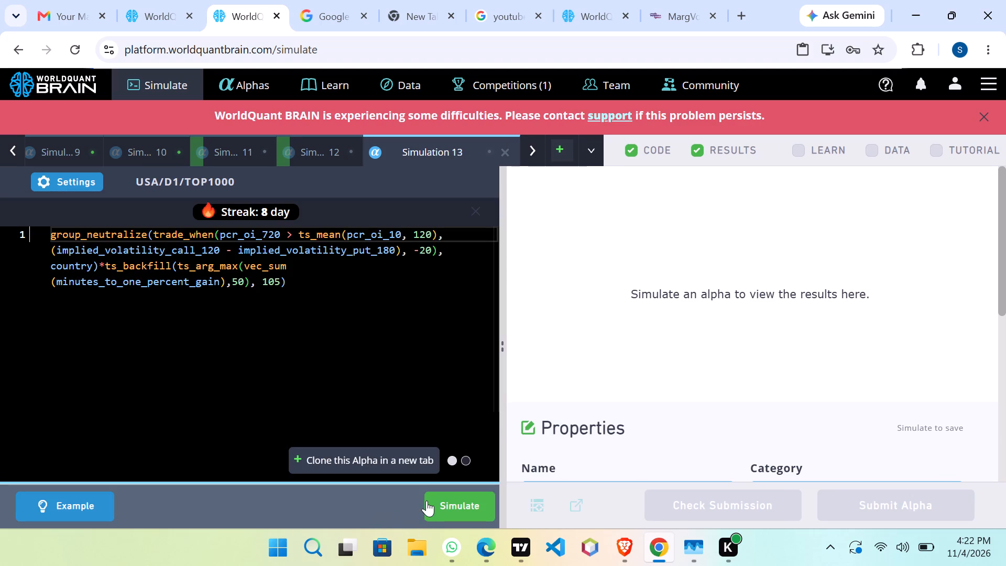
pyautogui.click(427, 499)
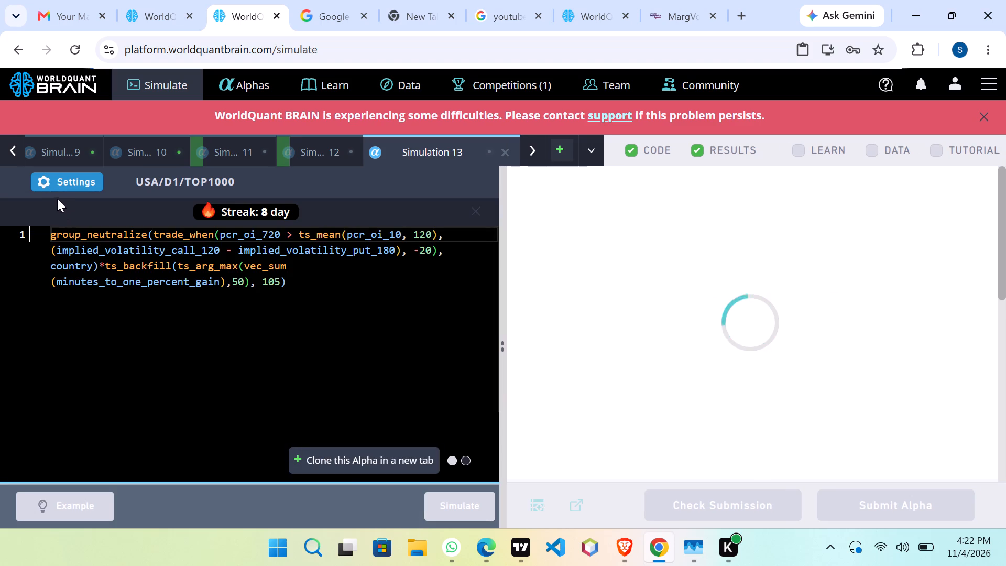
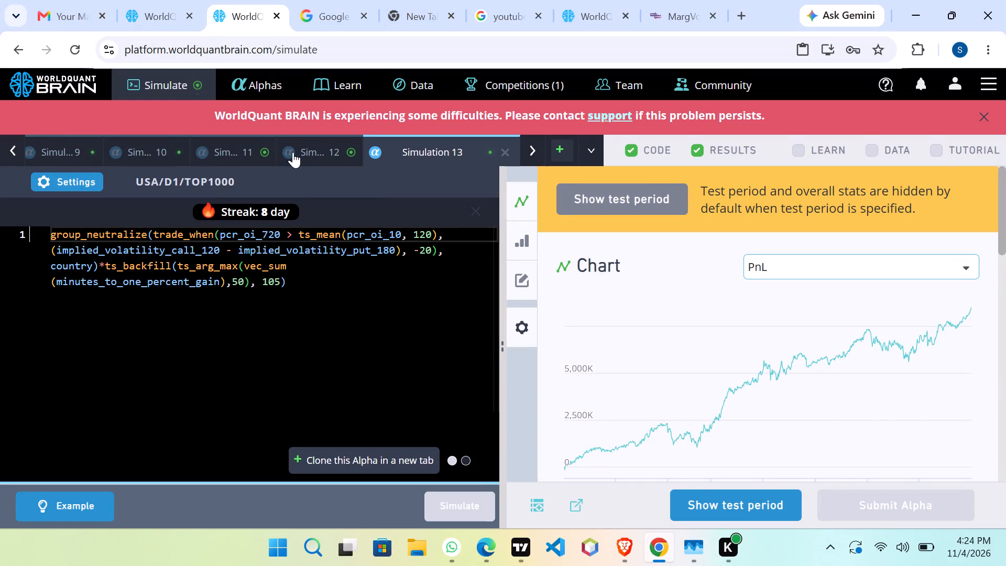
# Show the test period for the Simulation 11 alpha and run its self-correlation check.
pyautogui.click(255, 148)
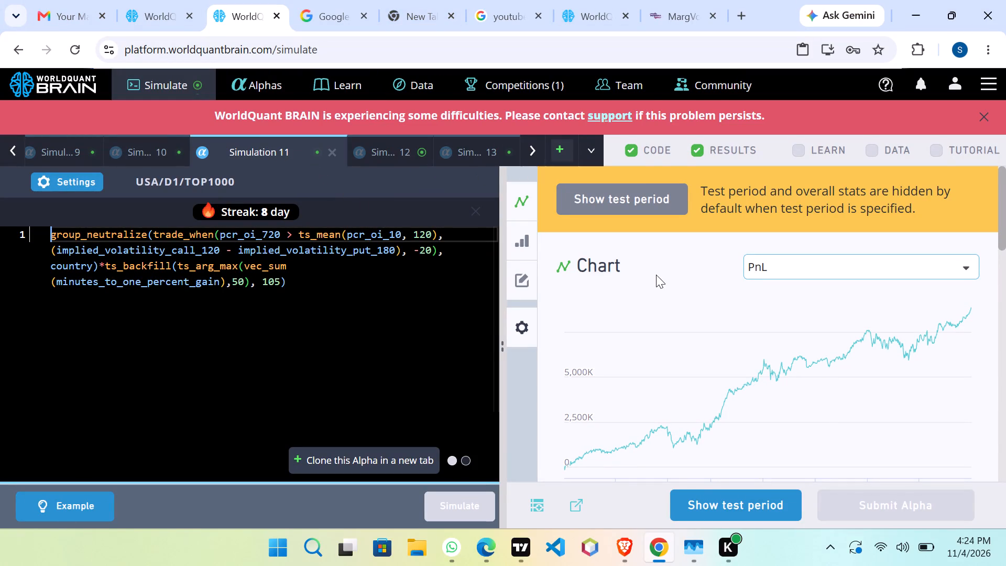
pyautogui.scroll(-3, 656, 275)
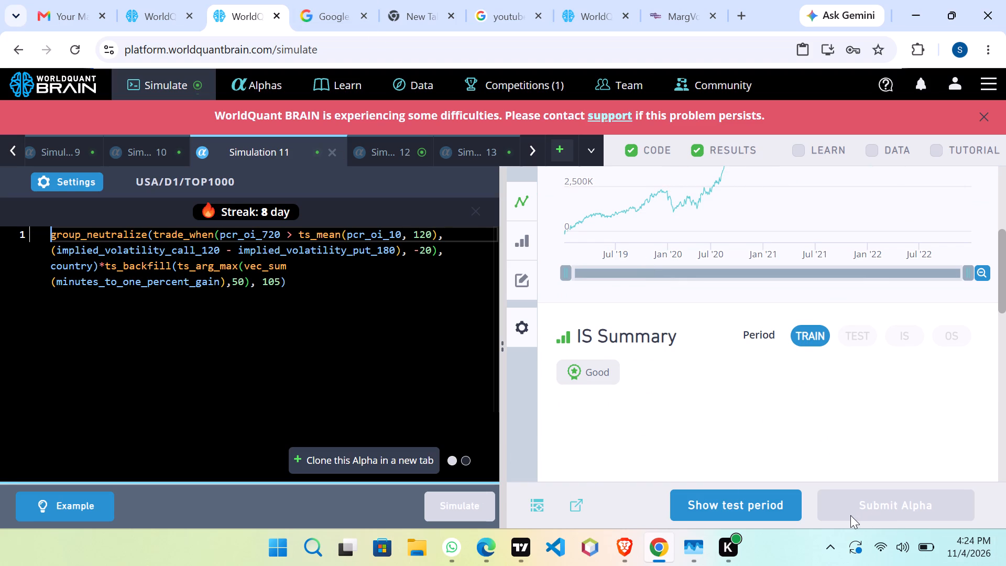
pyautogui.click(750, 502)
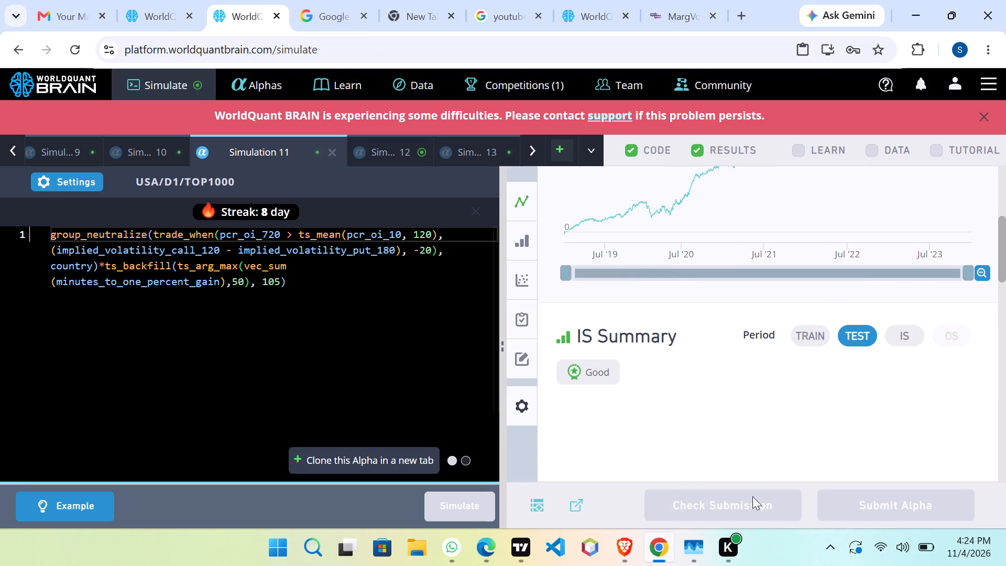
pyautogui.scroll(-5, 771, 369)
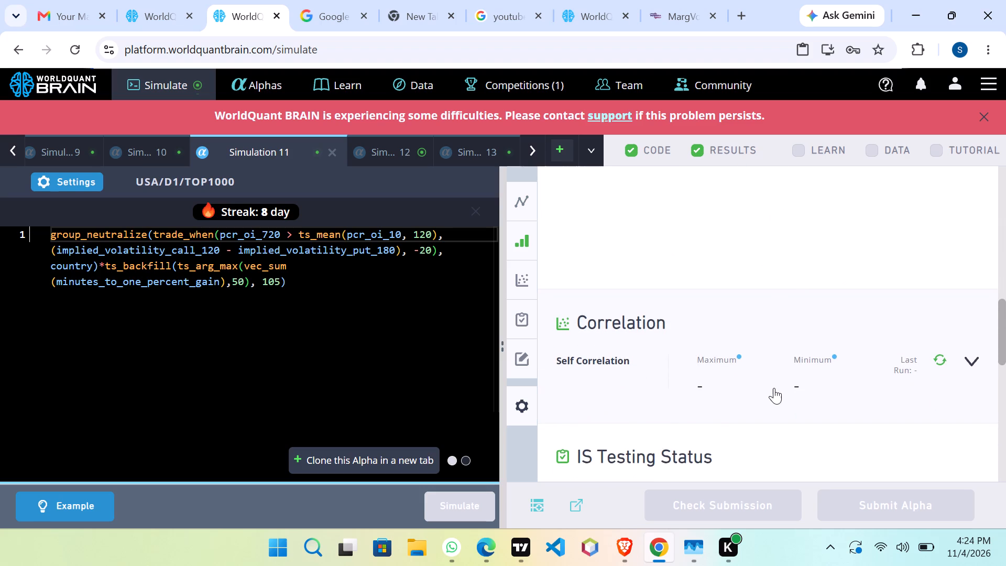
pyautogui.scroll(3, 774, 388)
pyautogui.scroll(-3, 780, 397)
pyautogui.click(936, 354)
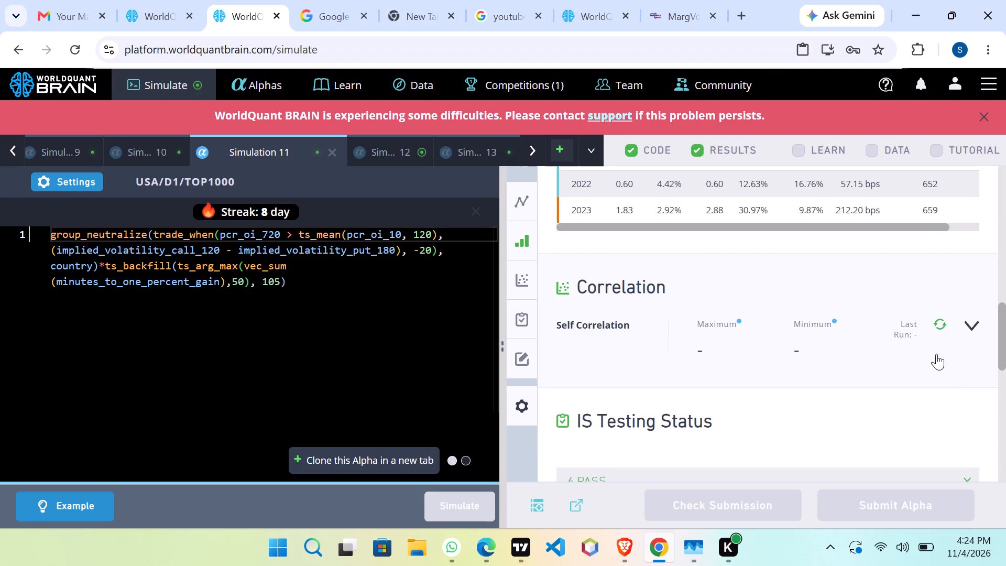
pyautogui.click(940, 316)
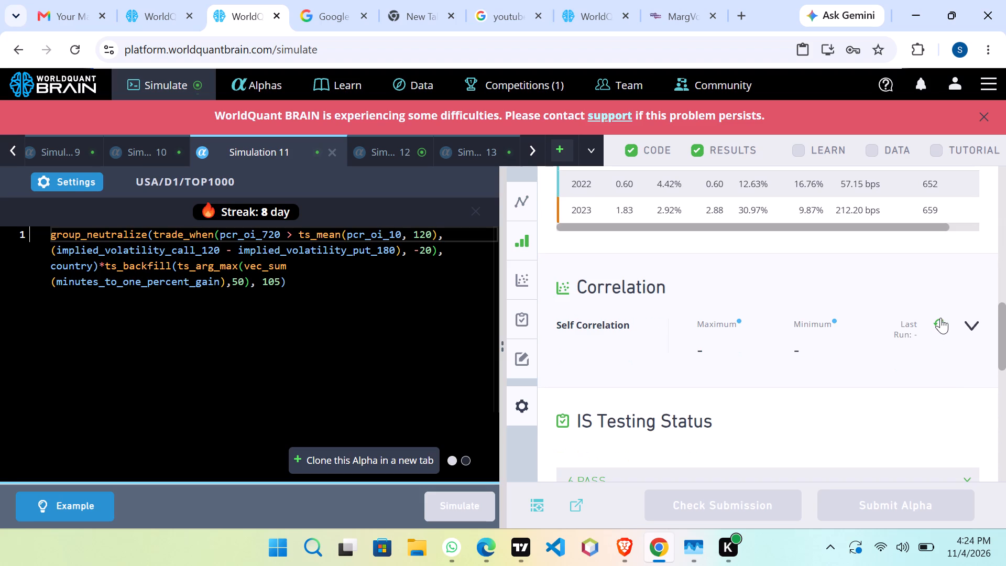
pyautogui.click(941, 323)
# Examine the Simulation 11 alpha's PnL chart, IS summary, self-correlation and IS testing status.
pyautogui.scroll(2, 745, 332)
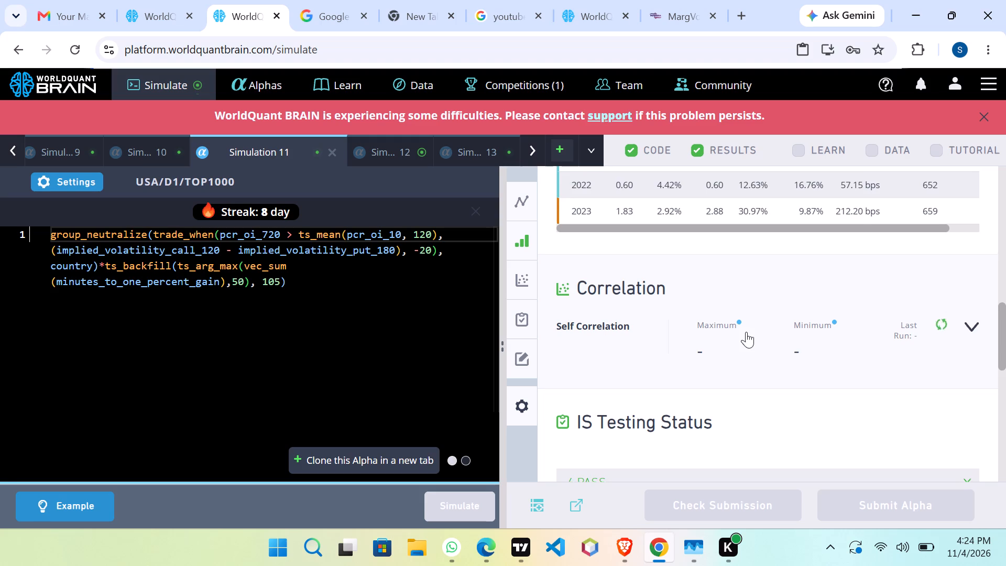
pyautogui.scroll(1, 751, 337)
pyautogui.scroll(-1, 751, 337)
pyautogui.scroll(12, 751, 337)
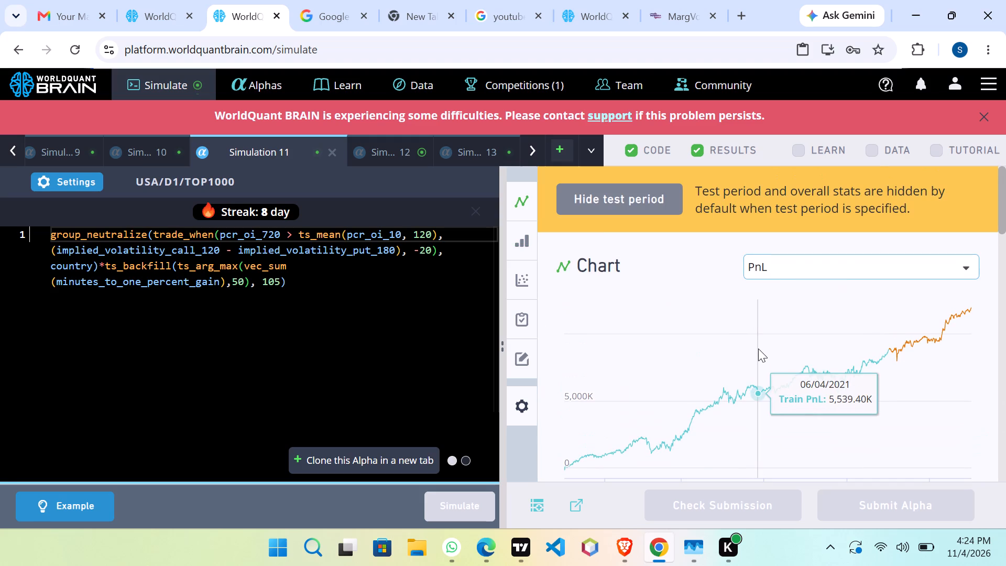
pyautogui.scroll(1, 758, 349)
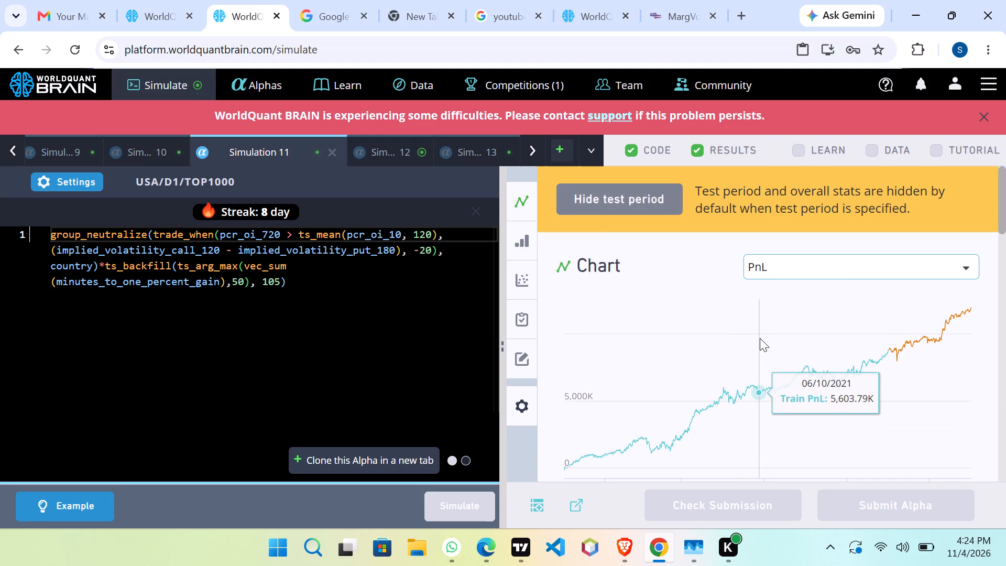
pyautogui.scroll(-1, 757, 342)
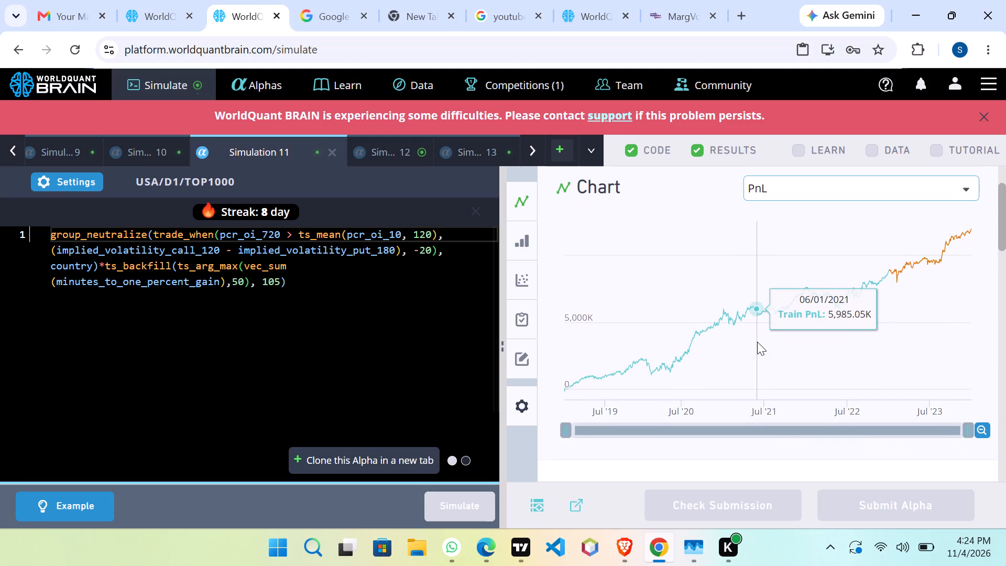
pyautogui.scroll(2, 757, 342)
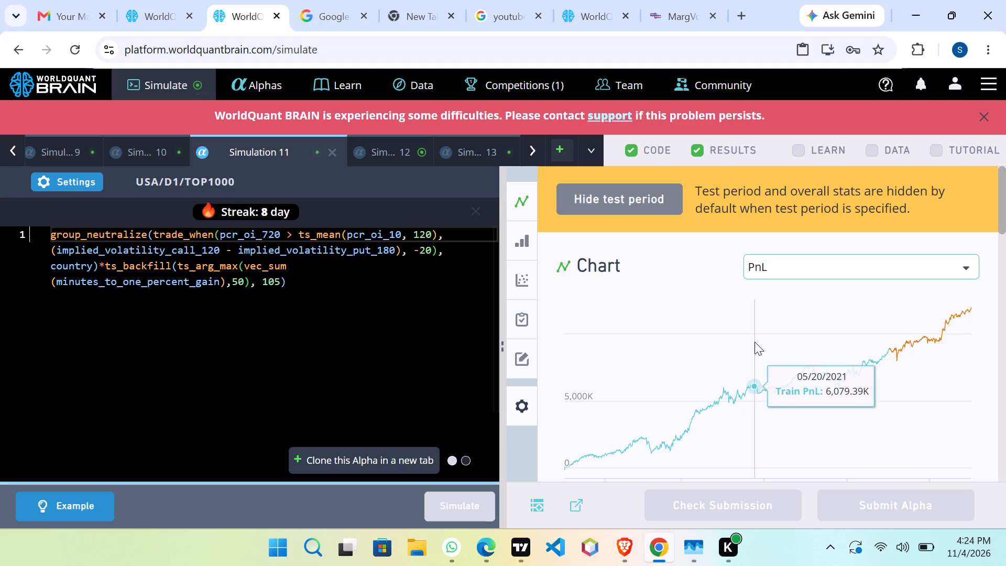
pyautogui.scroll(-6, 754, 342)
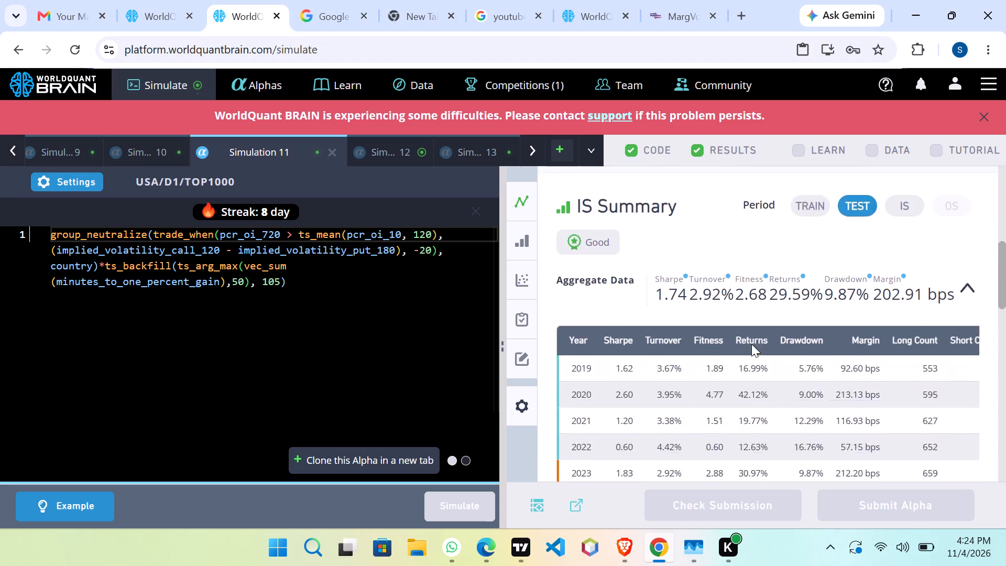
pyautogui.scroll(-2, 751, 344)
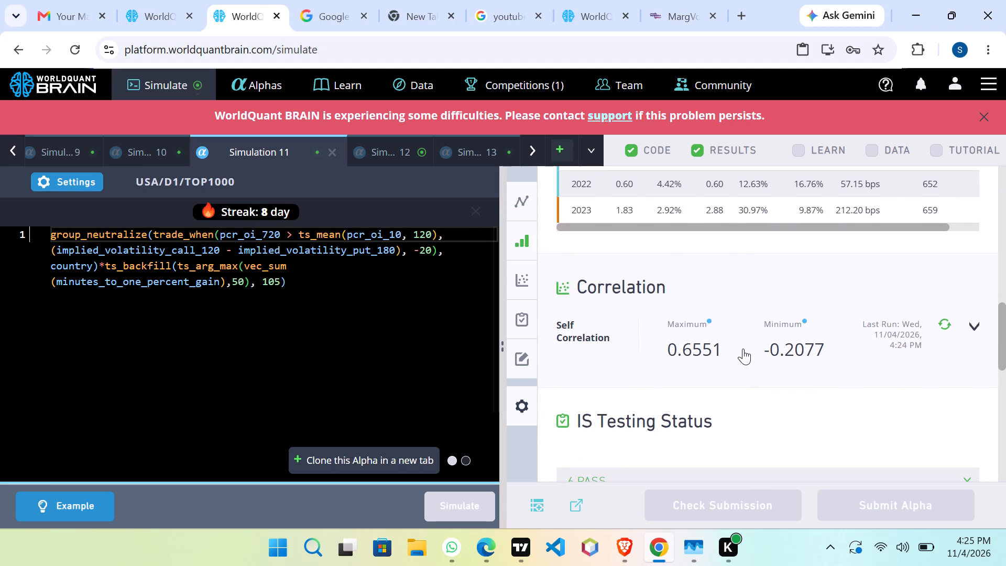
pyautogui.scroll(-1, 742, 351)
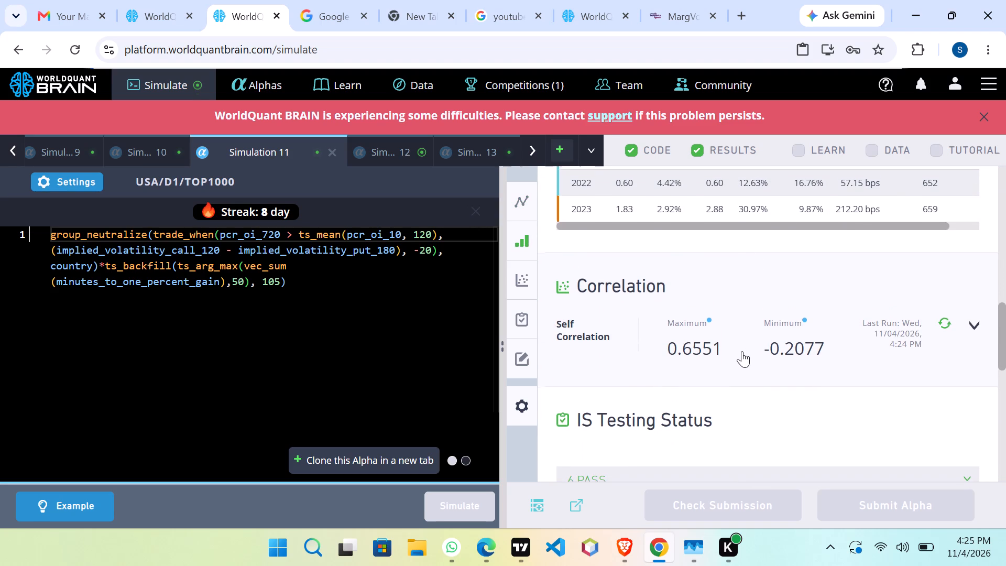
pyautogui.scroll(-4, 742, 353)
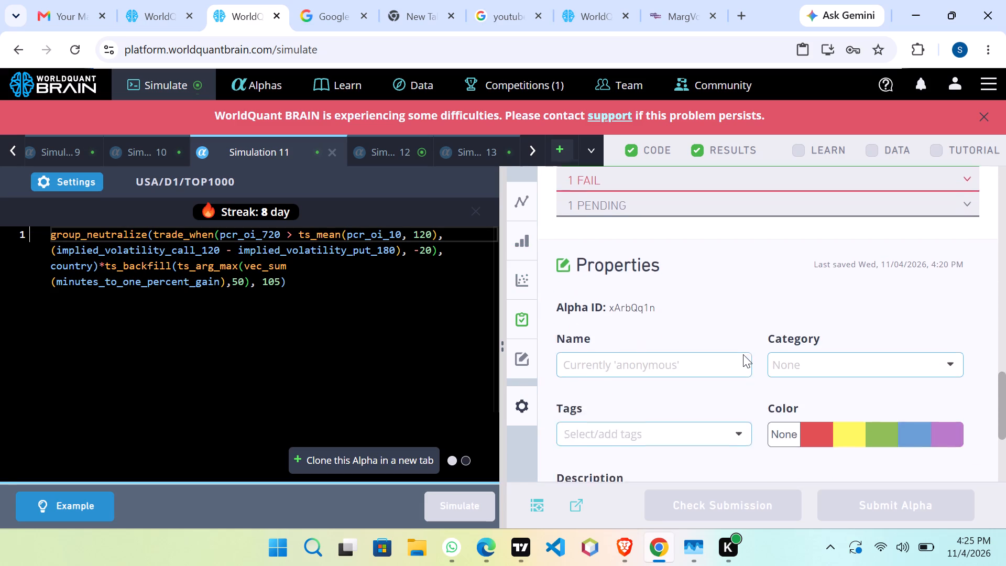
pyautogui.scroll(-2, 743, 354)
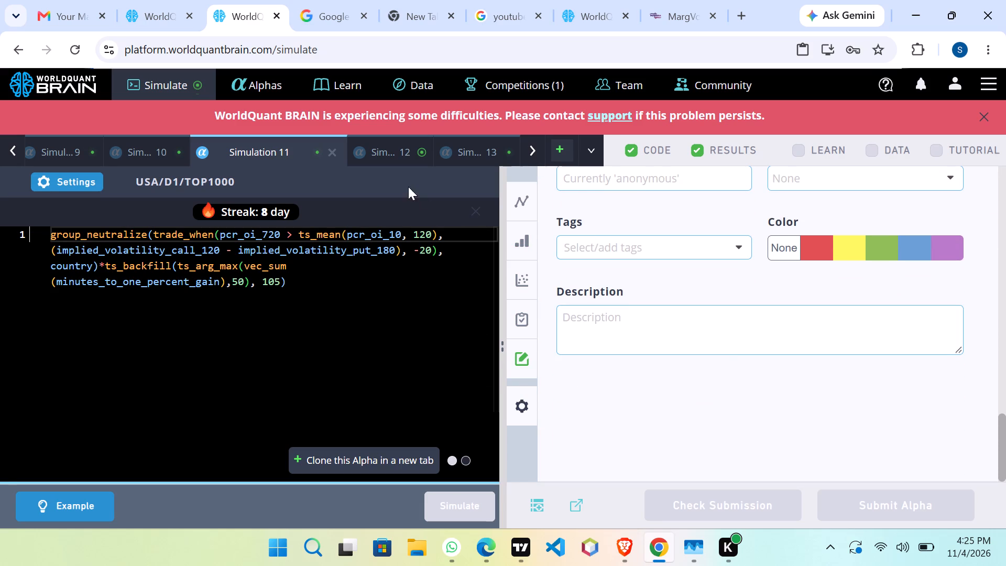
# Show the test period for the Simulation 12 alpha, run its self-correlation check and review the results.
pyautogui.click(408, 150)
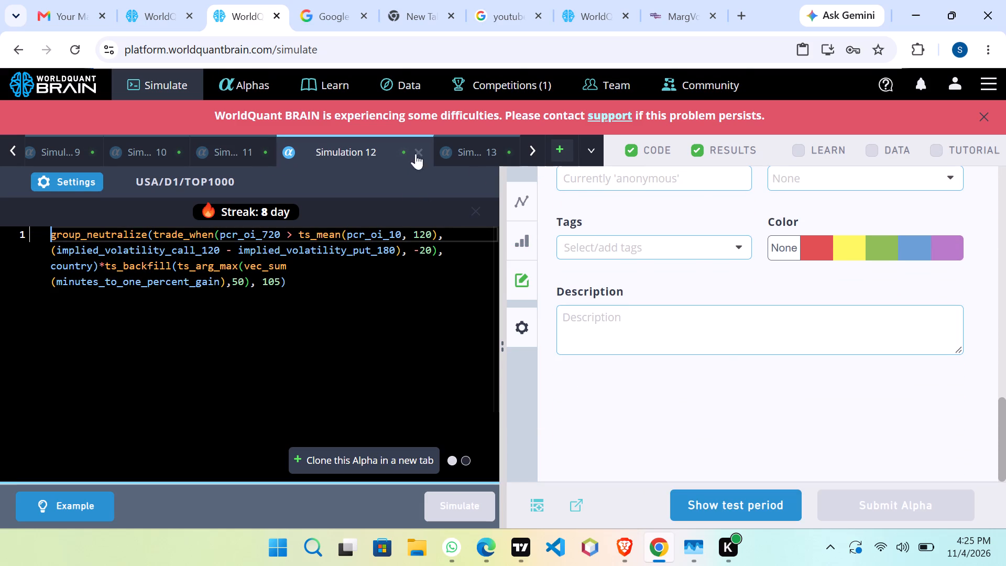
pyautogui.click(730, 497)
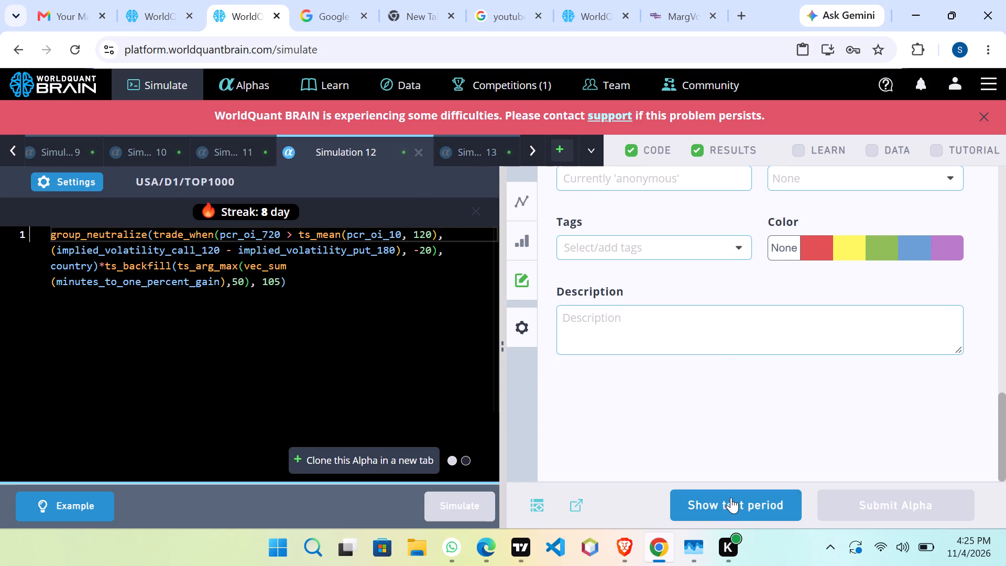
pyautogui.scroll(-4, 685, 358)
pyautogui.scroll(6, 684, 359)
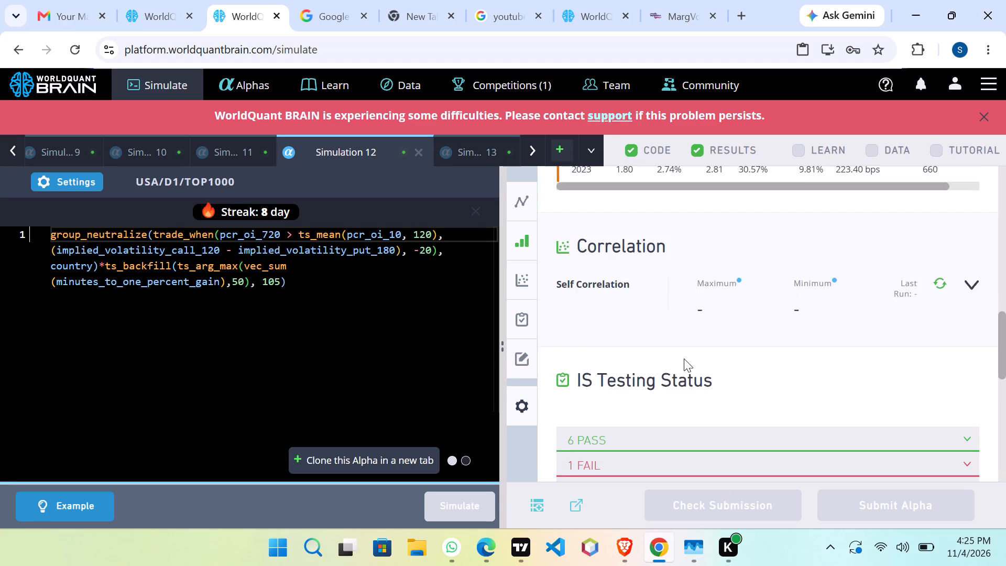
pyautogui.scroll(3, 684, 358)
pyautogui.scroll(-4, 684, 358)
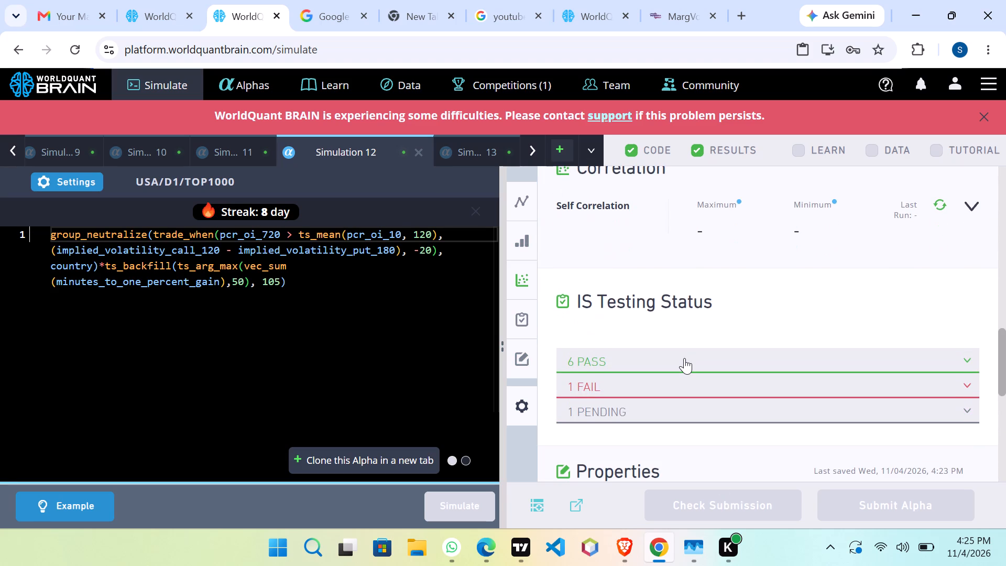
pyautogui.scroll(2, 684, 358)
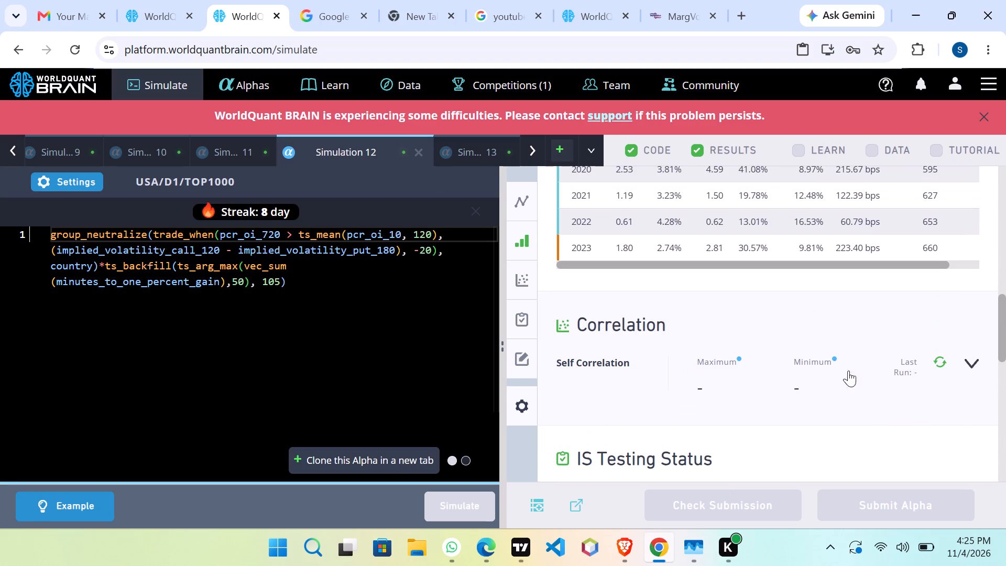
pyautogui.click(938, 356)
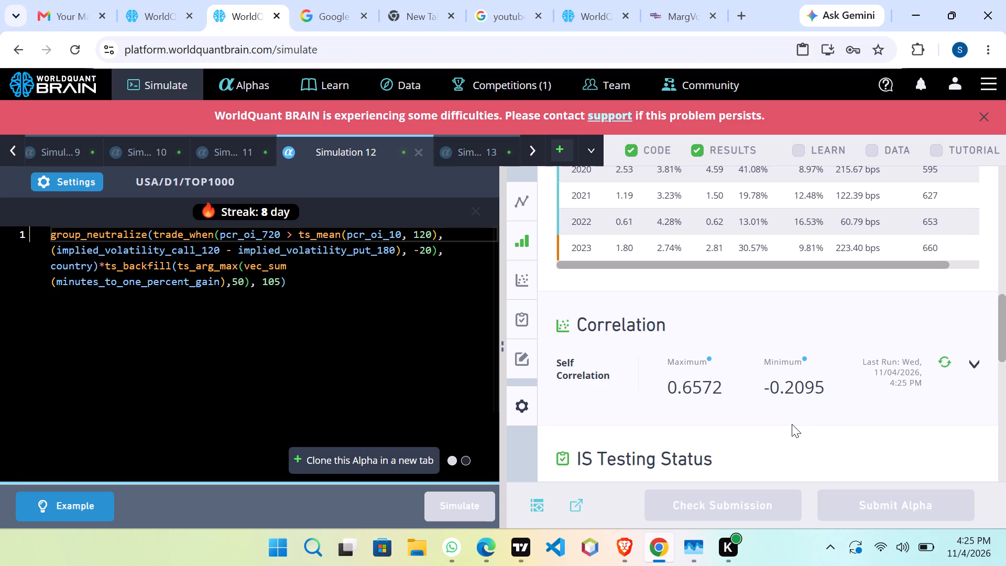
pyautogui.scroll(-4, 699, 394)
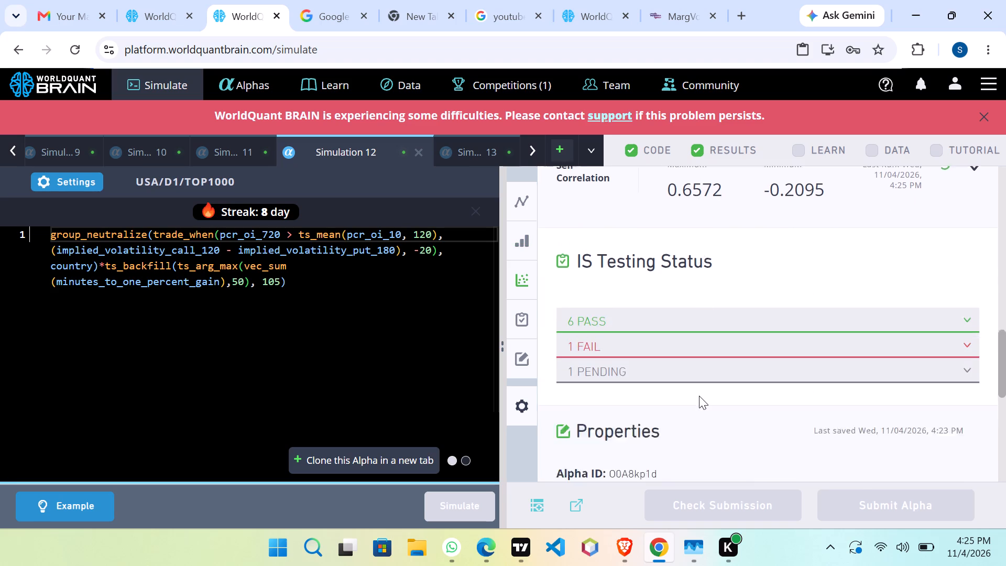
pyautogui.scroll(-9, 701, 396)
pyautogui.scroll(14, 703, 397)
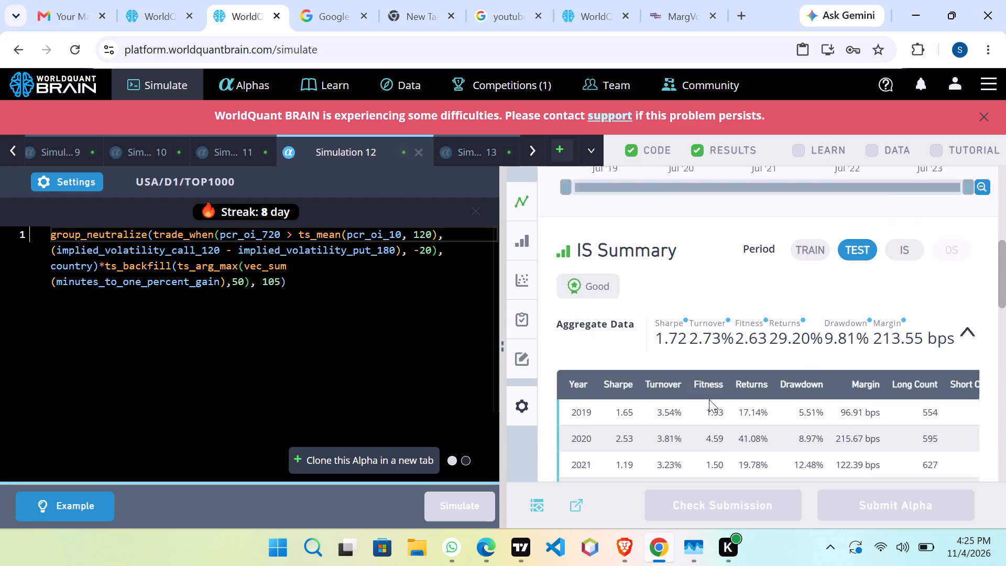
pyautogui.scroll(1, 709, 399)
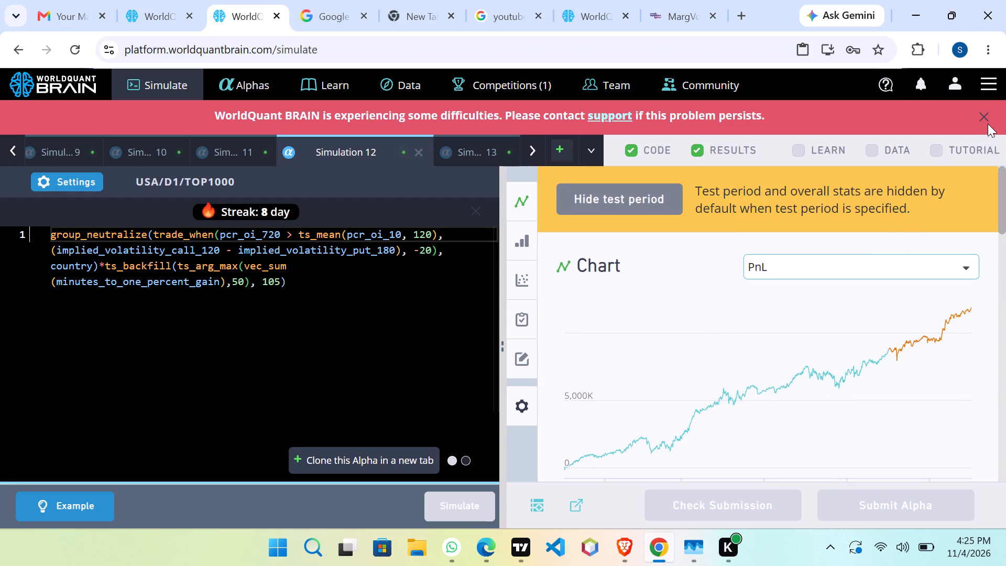
# Dismiss the service-difficulties notice banner.
pyautogui.click(987, 116)
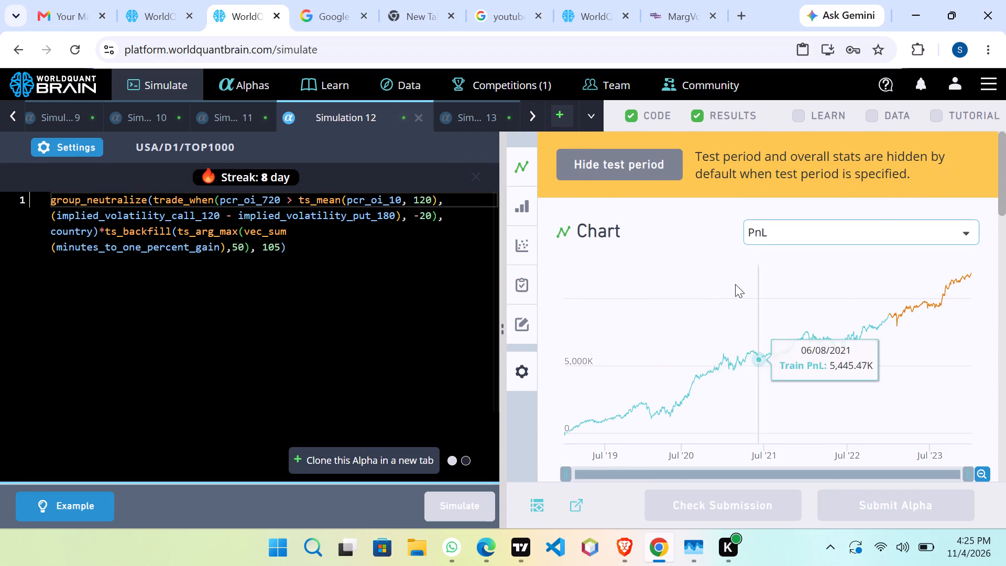
# Show the test period for the Simulation 13 alpha and run its self-correlation check.
pyautogui.click(476, 113)
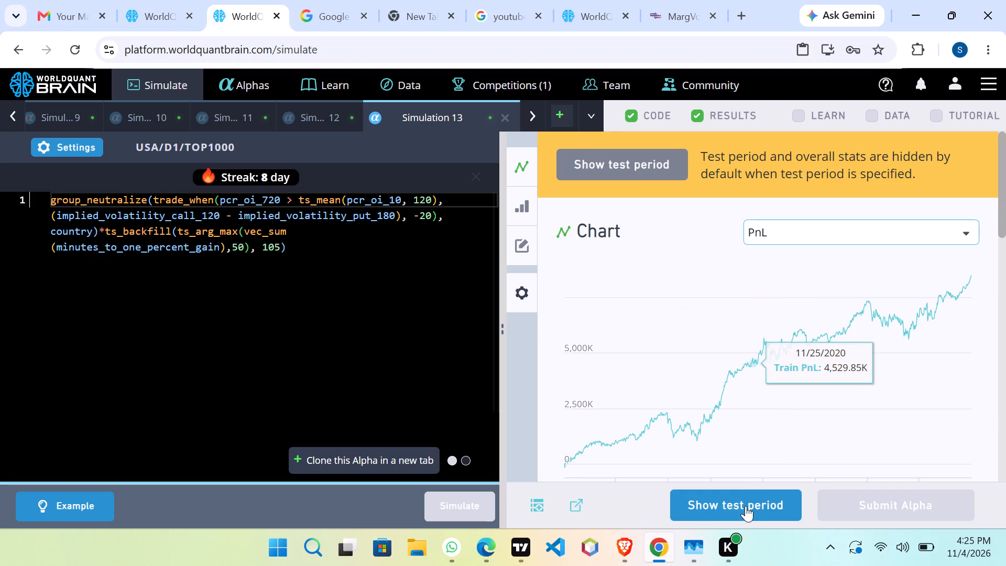
pyautogui.click(745, 506)
pyautogui.scroll(-11, 765, 402)
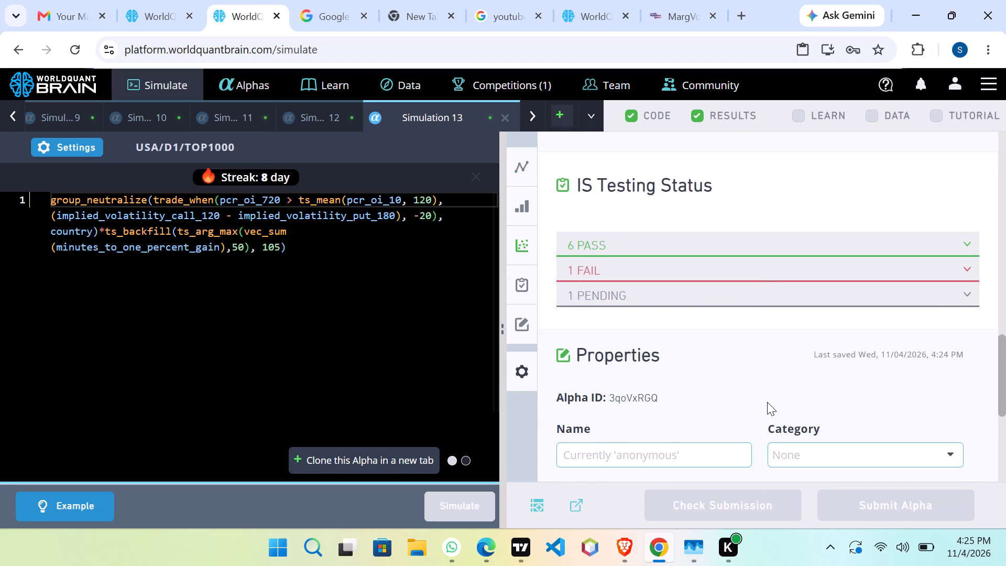
pyautogui.scroll(-1, 768, 402)
pyautogui.scroll(5, 769, 400)
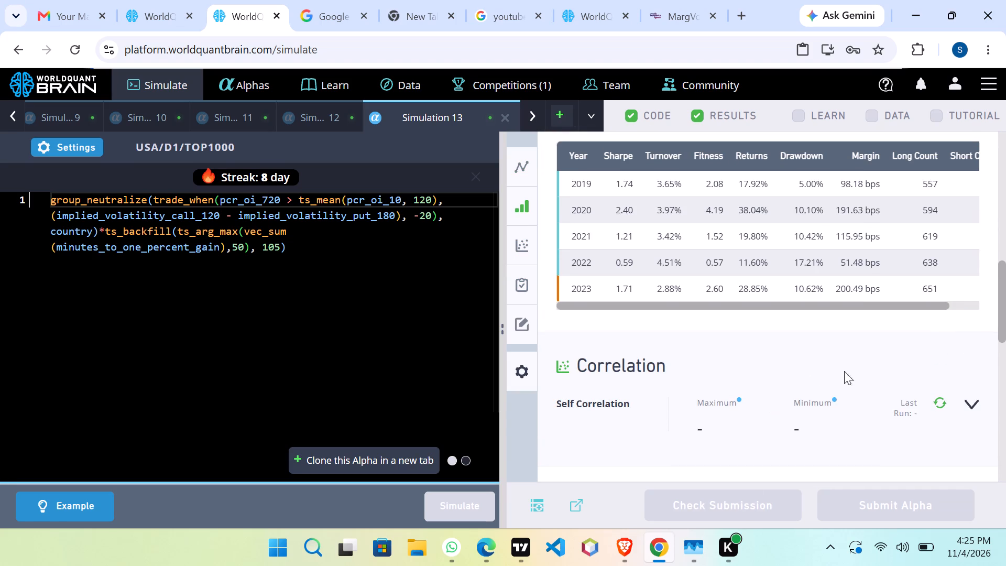
pyautogui.click(944, 398)
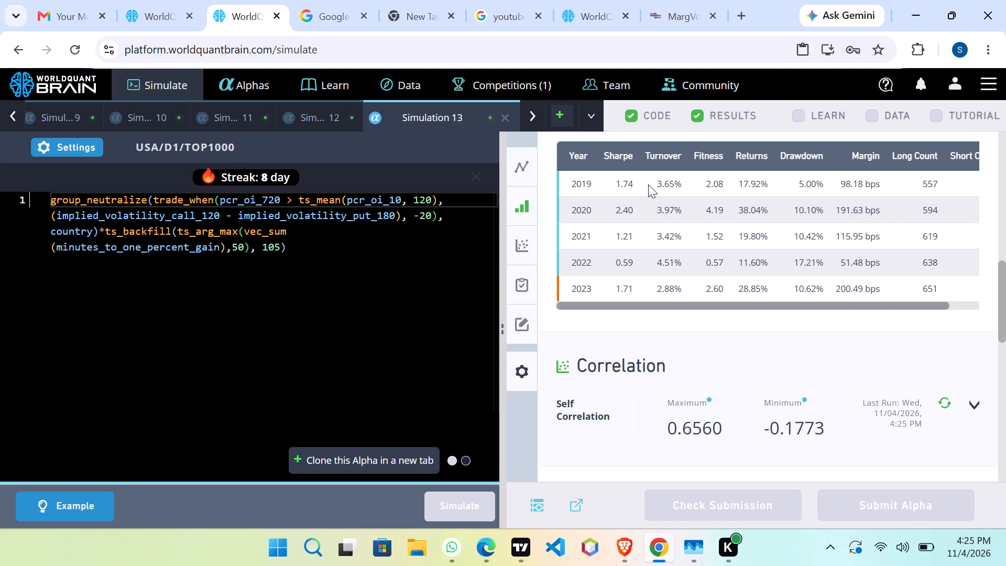
# Compare the yearly results and self-correlation of Simulations 12, 11, 10 and 9.
pyautogui.click(357, 119)
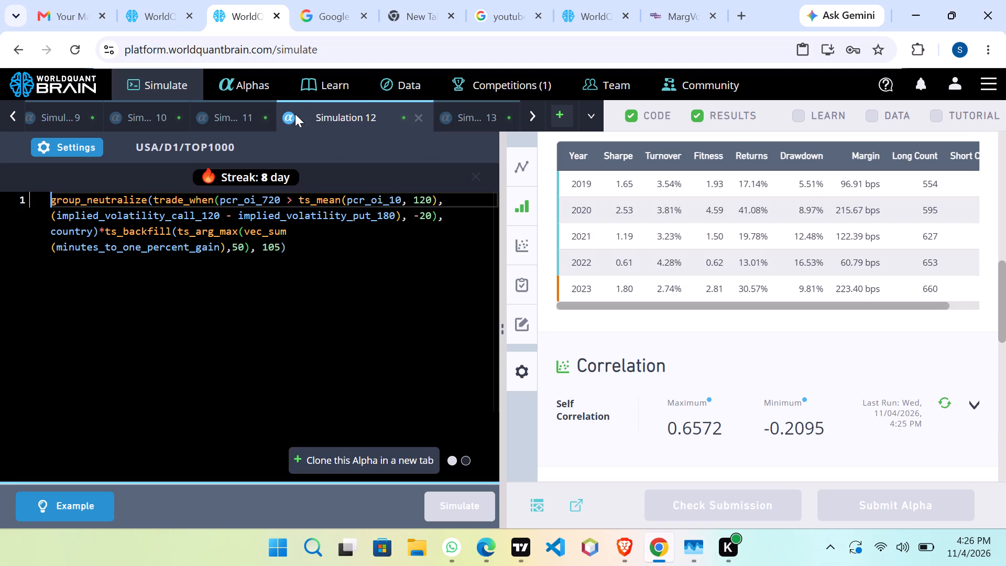
pyautogui.click(235, 112)
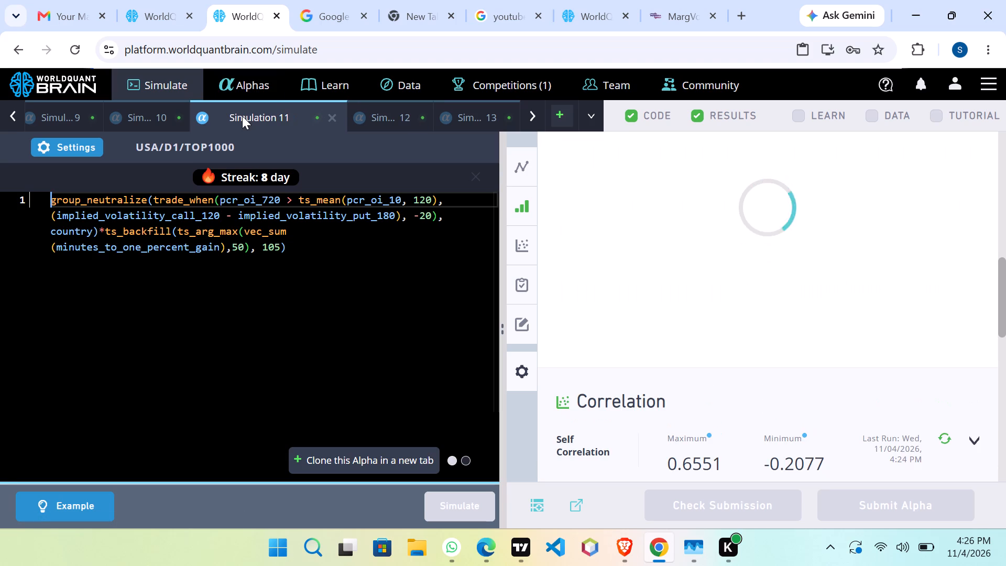
pyautogui.click(168, 112)
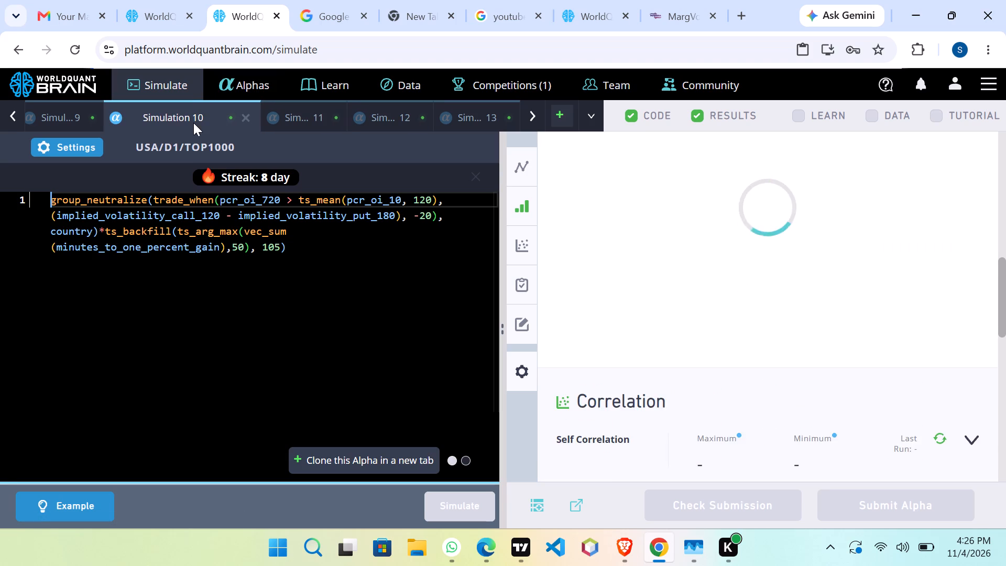
pyautogui.moveTo(83, 112); pyautogui.dragTo(88, 114)
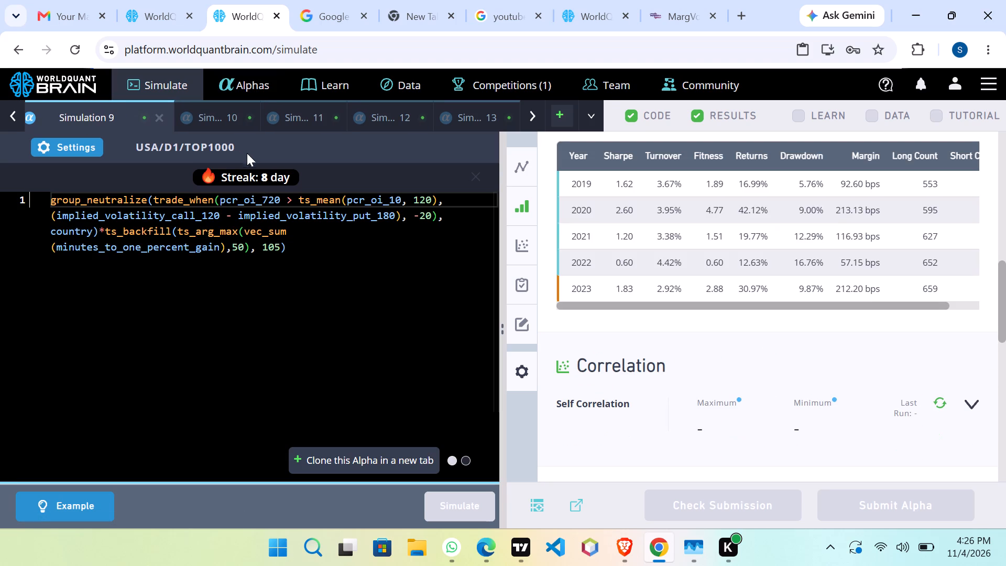
# Review the simulation settings of the Simulation 9 alpha.
pyautogui.click(89, 145)
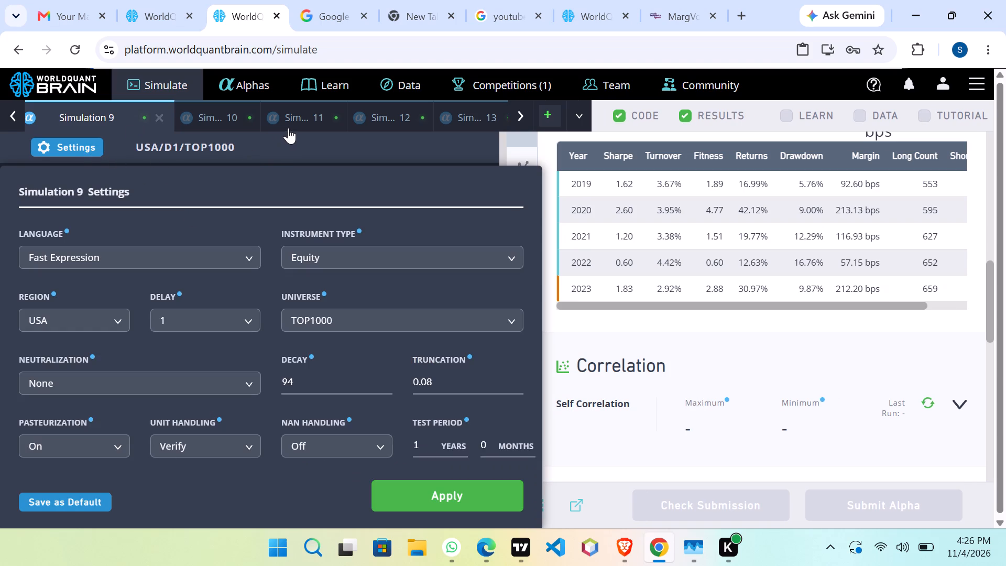
pyautogui.click(95, 141)
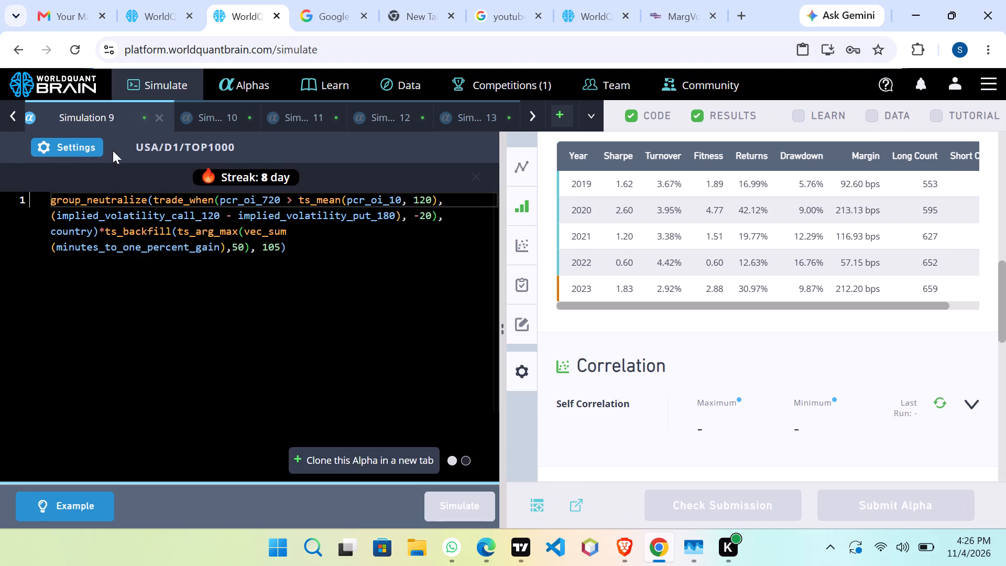
# Clone the Simulation 9 alpha into a new simulation.
pyautogui.moveTo(353, 452); pyautogui.dragTo(346, 450)
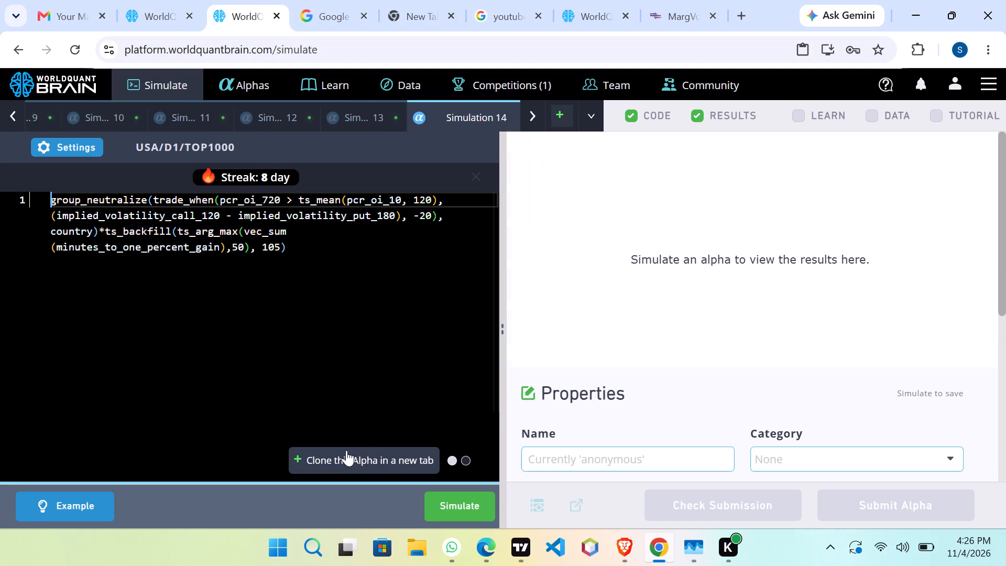
# In the cloned alpha's simulation settings, keep delay at 1 and set the decay to 180.
pyautogui.click(78, 144)
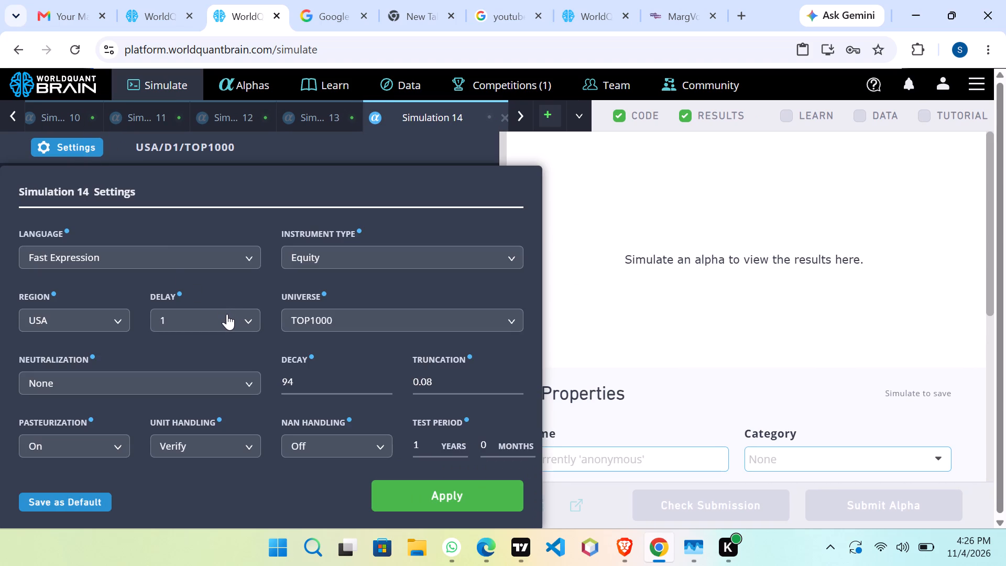
pyautogui.click(227, 314)
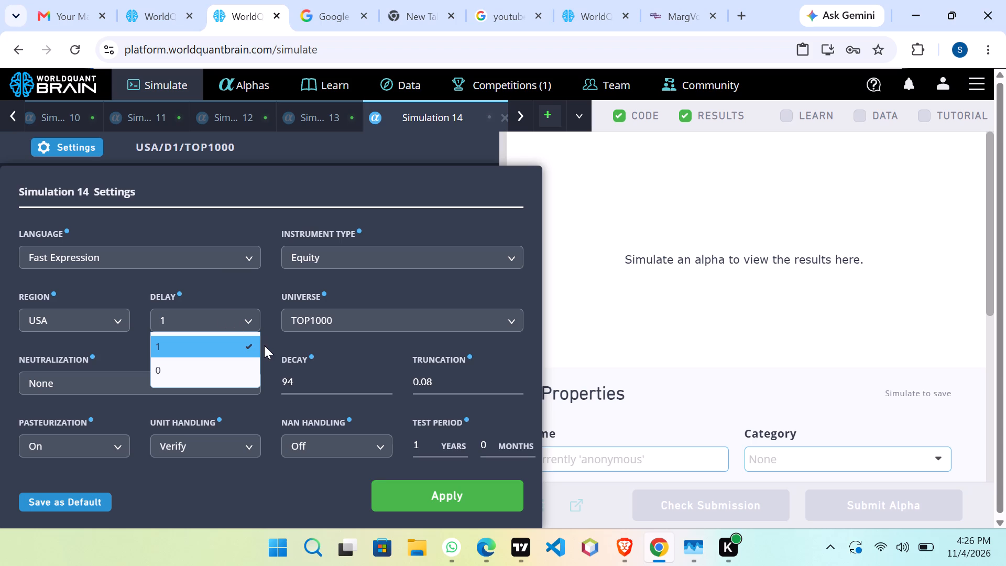
pyautogui.click(242, 341)
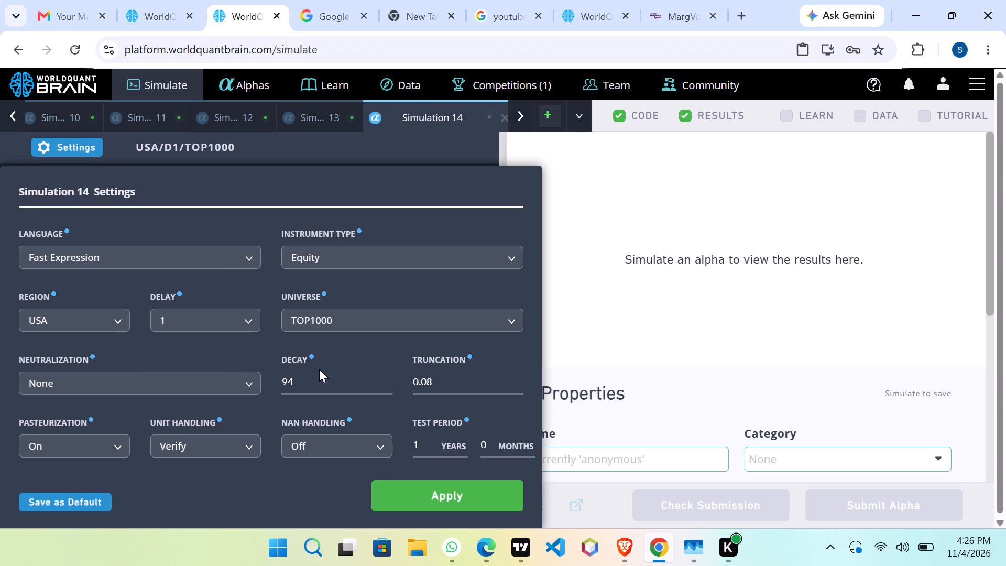
pyautogui.click(319, 380)
pyautogui.scroll(18, 318, 378)
pyautogui.scroll(10, 323, 378)
pyautogui.scroll(-1, 320, 378)
pyautogui.scroll(5, 320, 378)
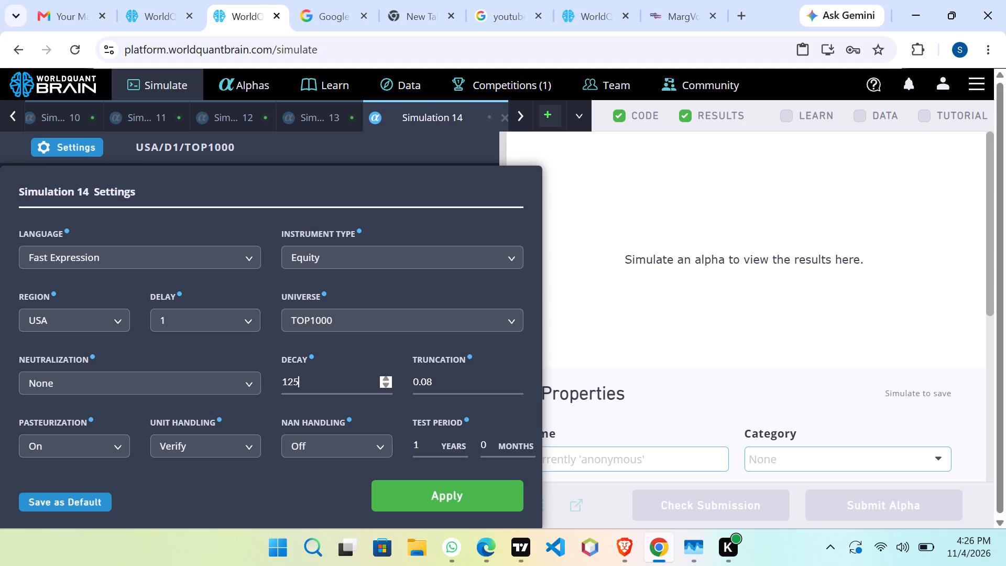
pyautogui.scroll(19, 320, 378)
pyautogui.scroll(20, 315, 381)
pyautogui.scroll(17, 306, 377)
pyautogui.scroll(4, 309, 376)
# Set the neutralization to Industry, keep the TOP1000 universe and apply the settings.
pyautogui.click(107, 374)
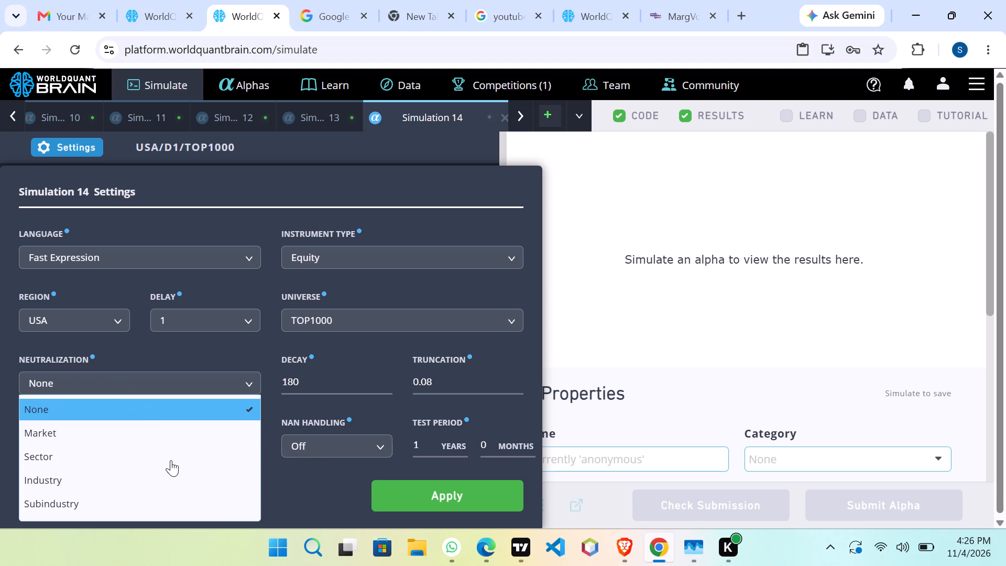
pyautogui.click(149, 473)
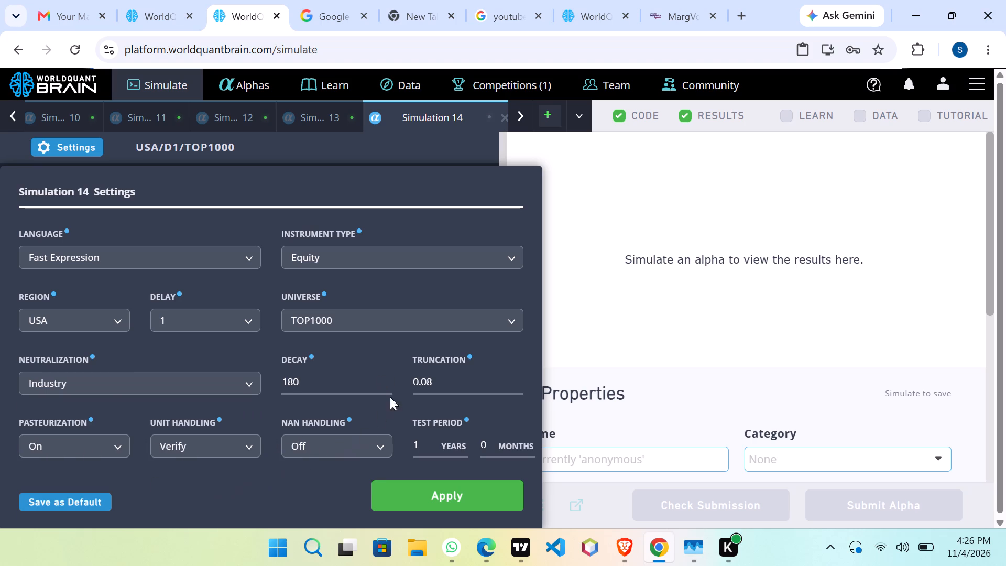
pyautogui.click(345, 322)
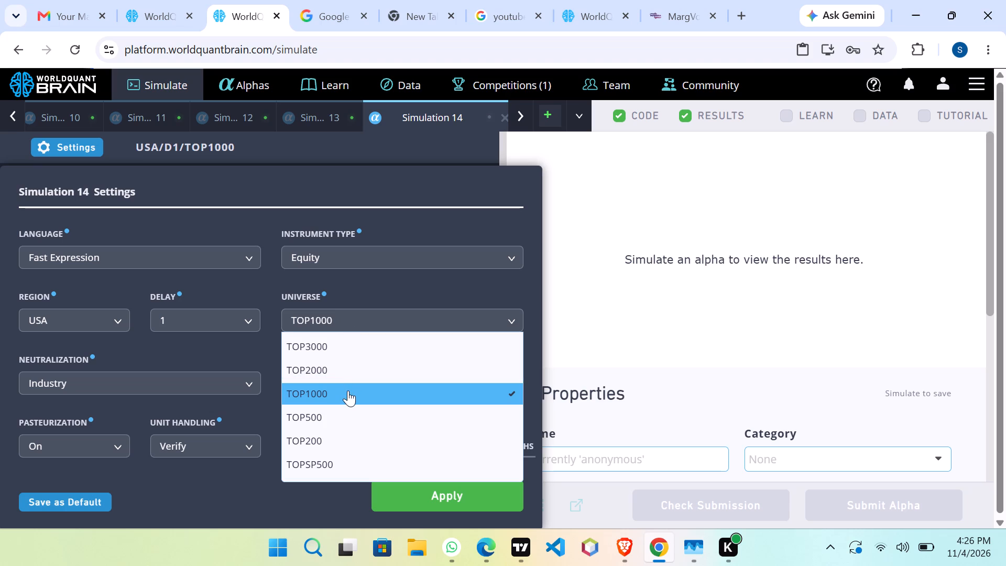
pyautogui.click(355, 393)
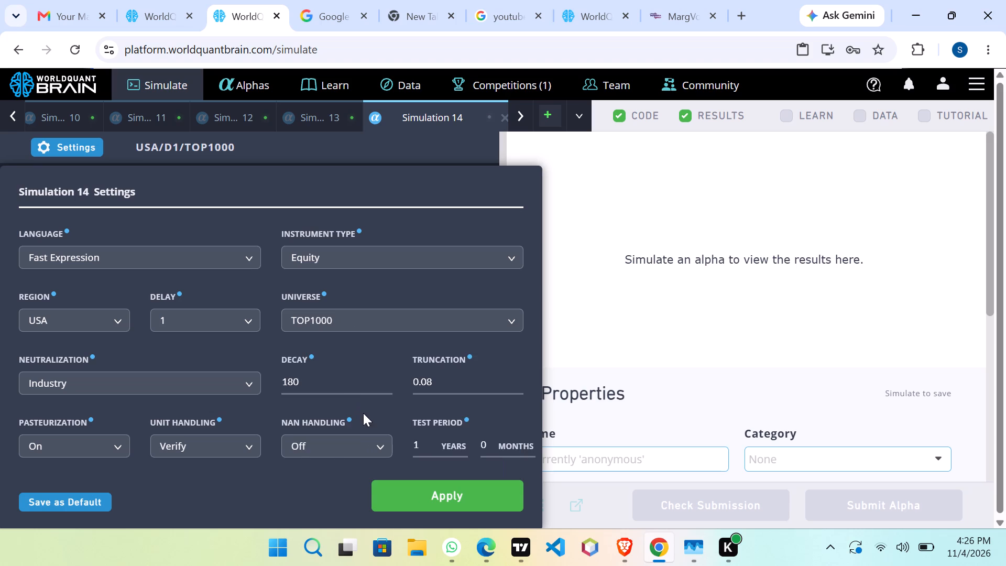
pyautogui.click(390, 483)
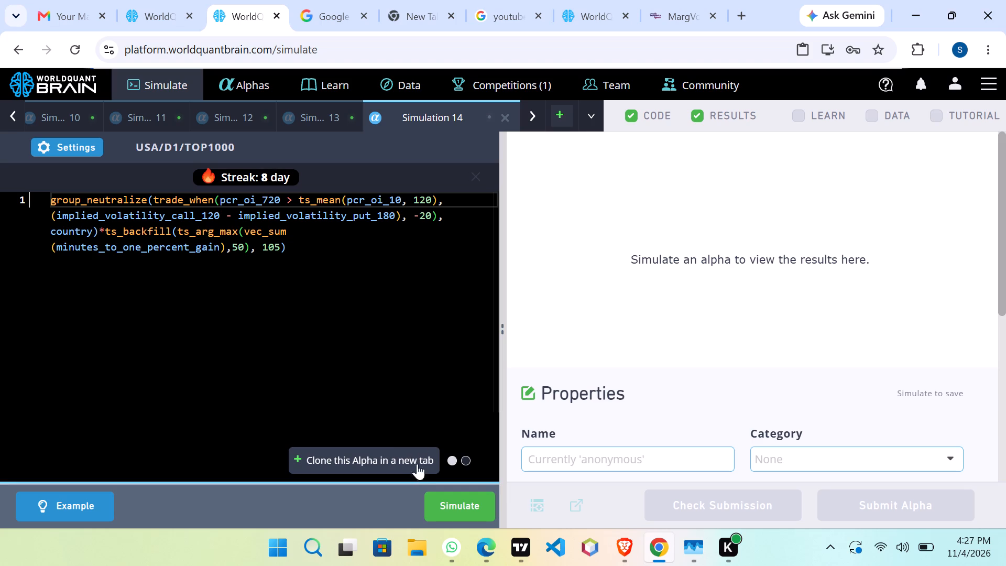
# Run the simulation of the cloned alpha in Simulation 14.
pyautogui.click(445, 503)
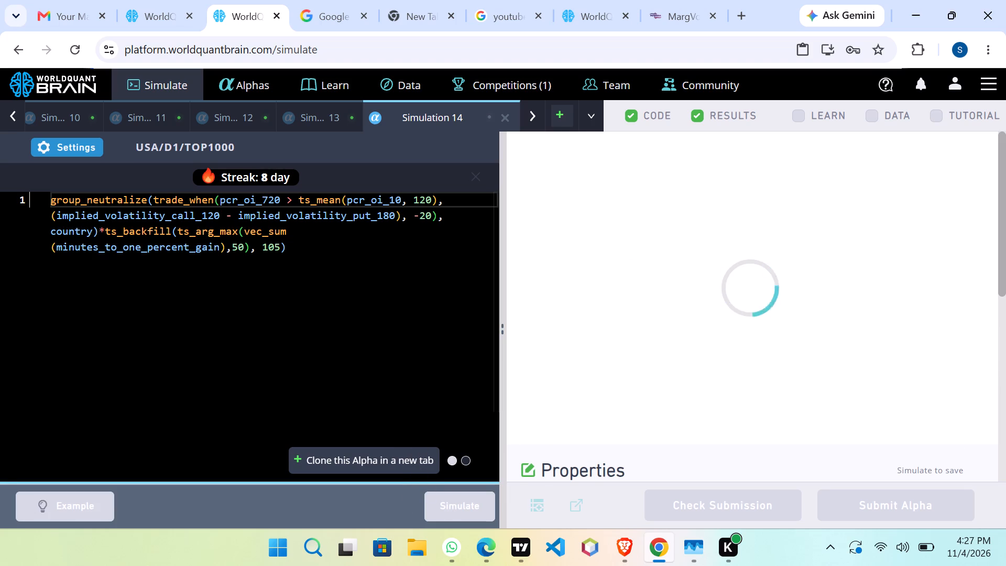
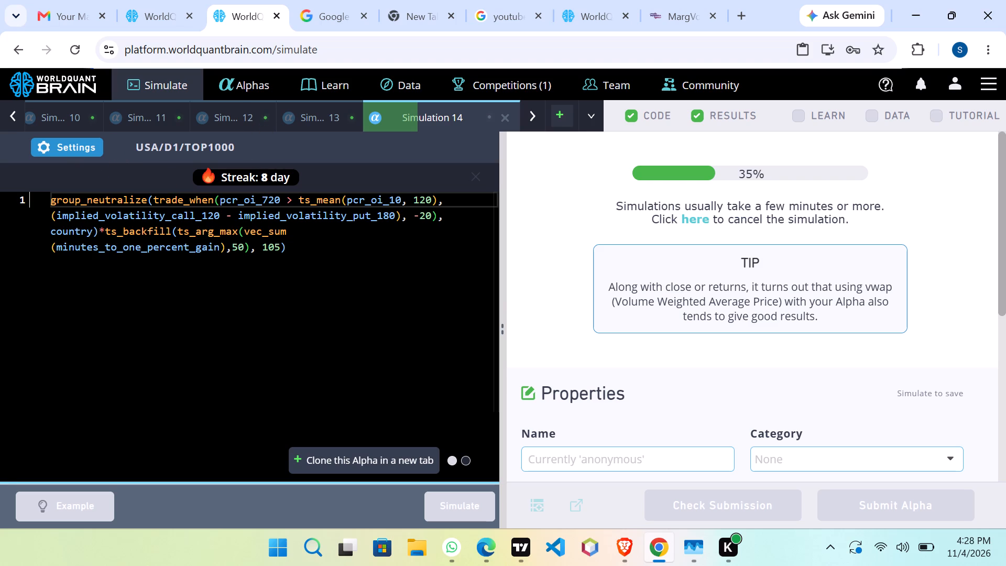
# Clone the Simulation 14 alpha into a new simulation and set the clone's neutralization to Subindustry.
pyautogui.click(357, 454)
pyautogui.click(90, 143)
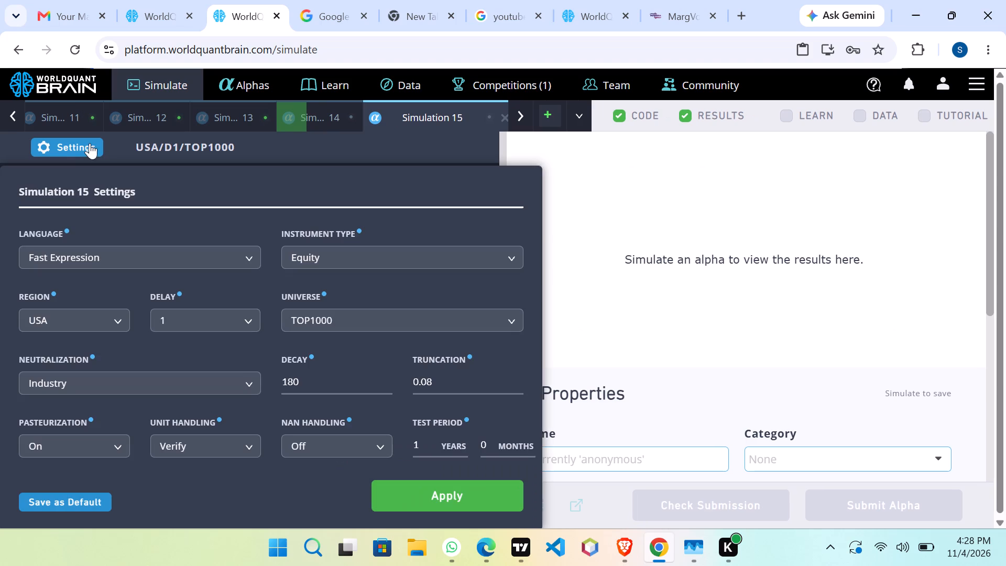
pyautogui.scroll(-4, 238, 364)
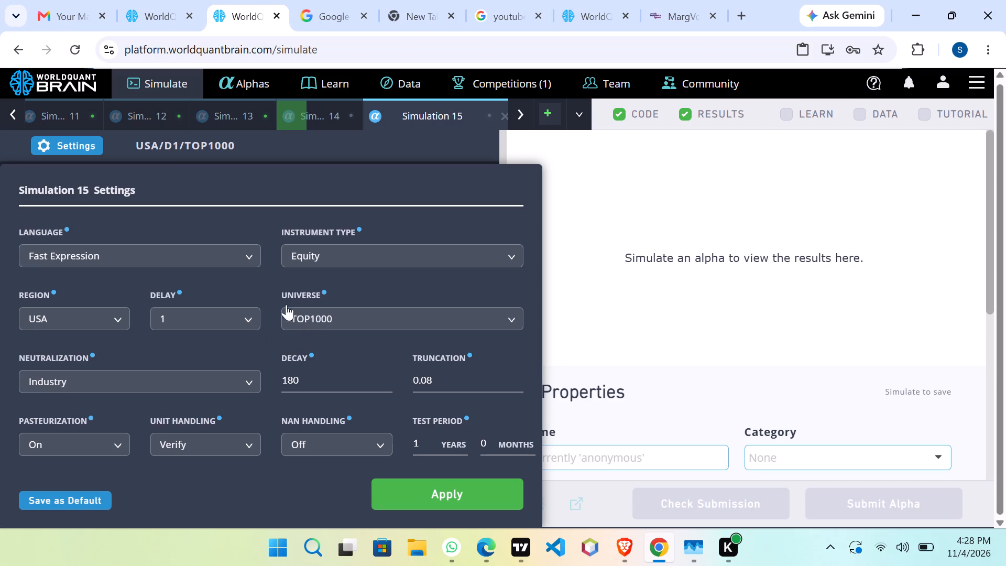
pyautogui.click(228, 372)
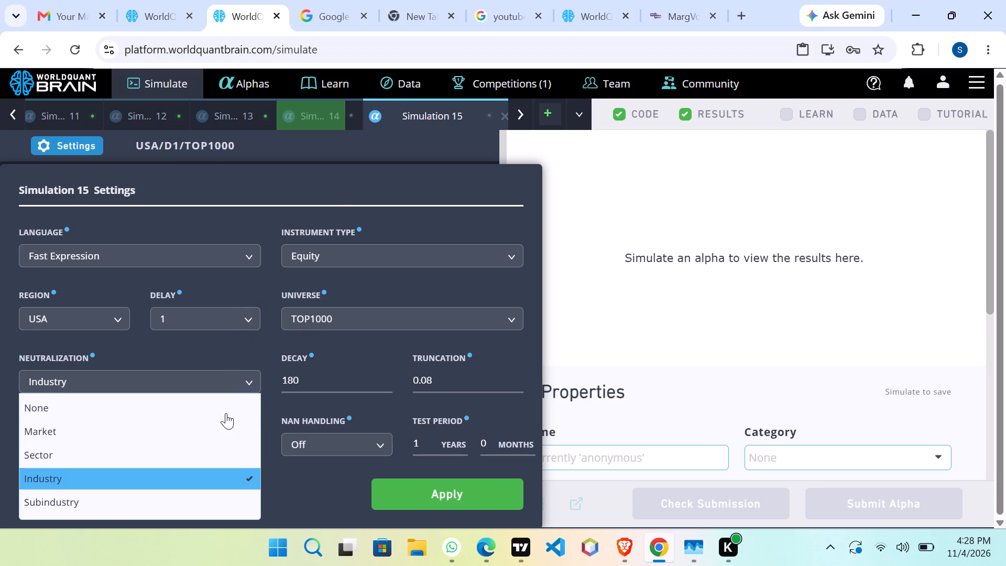
pyautogui.click(194, 500)
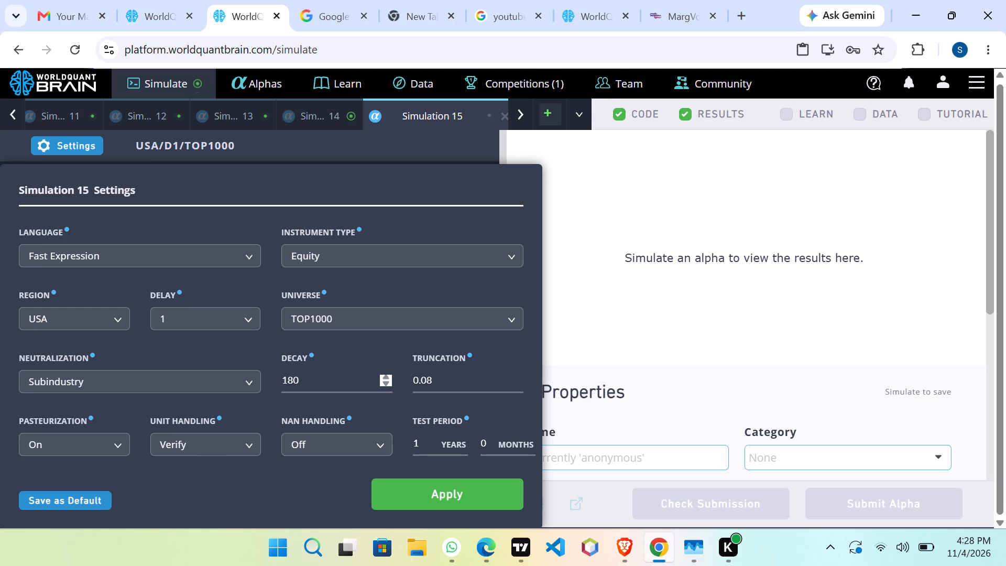
# Set the decay of the cloned alpha in Simulation 15 to 200.
pyautogui.click(374, 372)
pyautogui.scroll(-4, 339, 379)
pyautogui.scroll(4, 339, 378)
pyautogui.scroll(-8, 339, 378)
pyautogui.scroll(20, 339, 377)
pyautogui.scroll(10, 339, 377)
pyautogui.scroll(-2, 339, 377)
# Apply the TOP2000 universe to the cloned alpha and run its simulation.
pyautogui.click(343, 317)
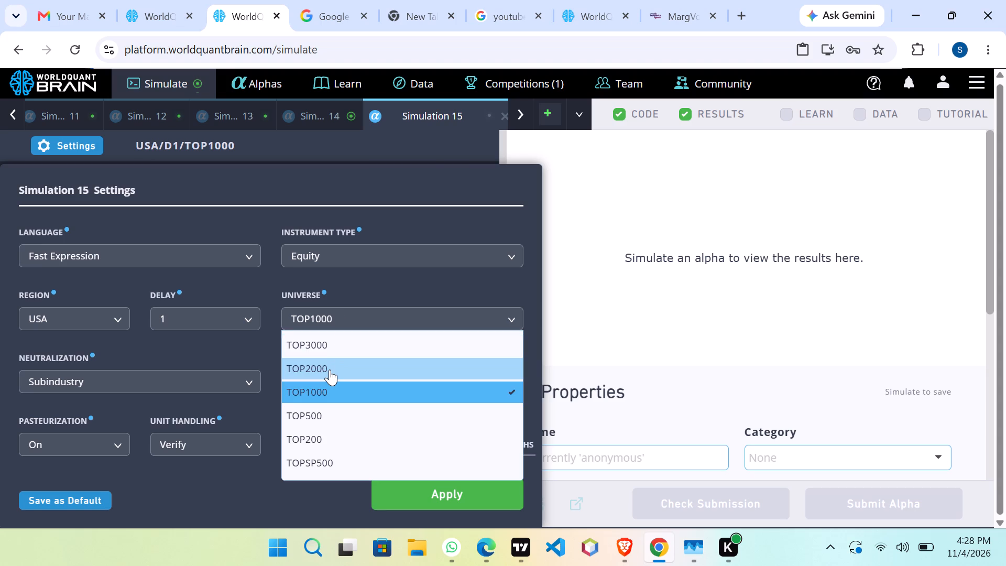
pyautogui.click(329, 369)
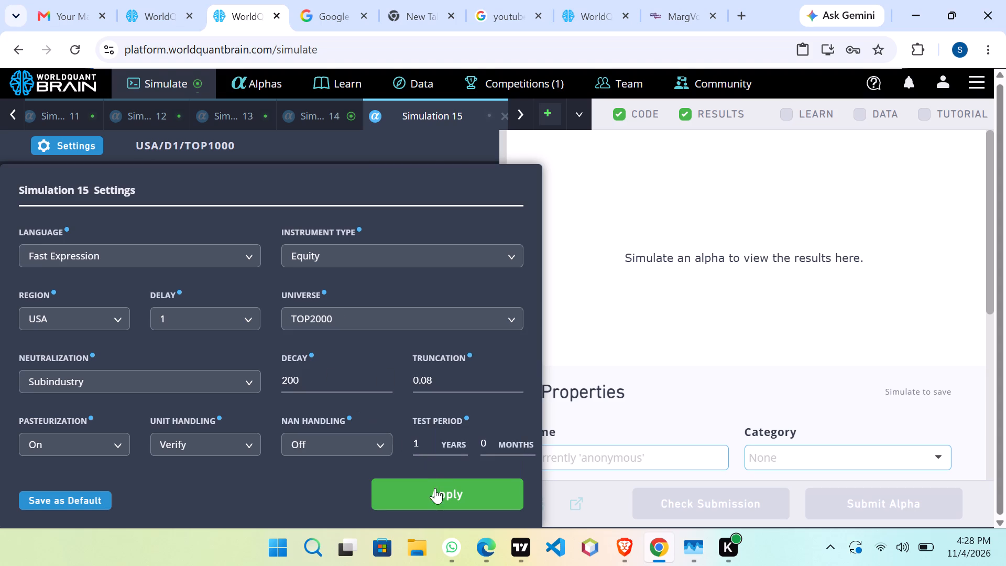
pyautogui.click(435, 493)
pyautogui.click(433, 503)
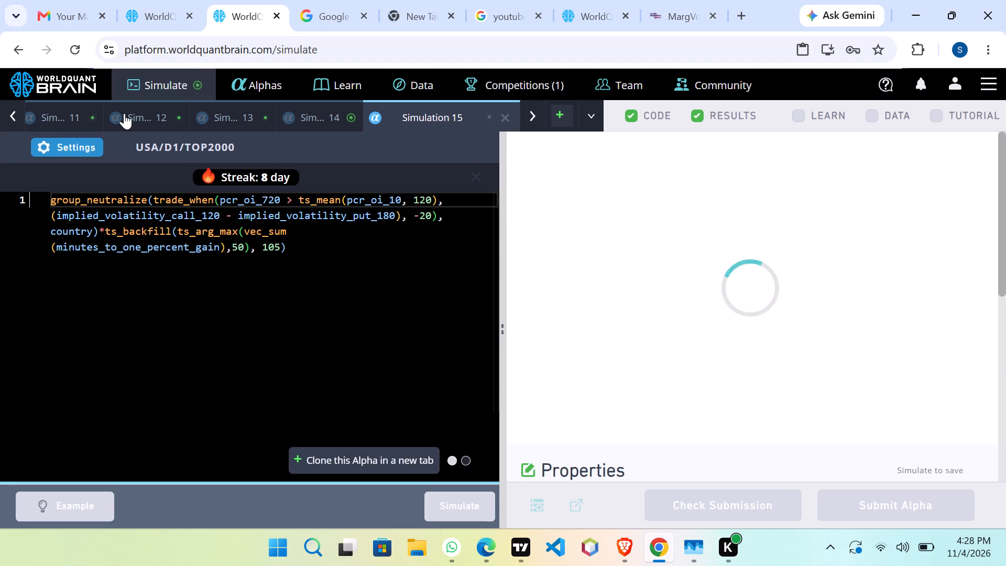
# Clone the Simulation 15 alpha into a new simulation and set the clone's neutralization to Sector.
pyautogui.click(421, 442)
pyautogui.click(419, 448)
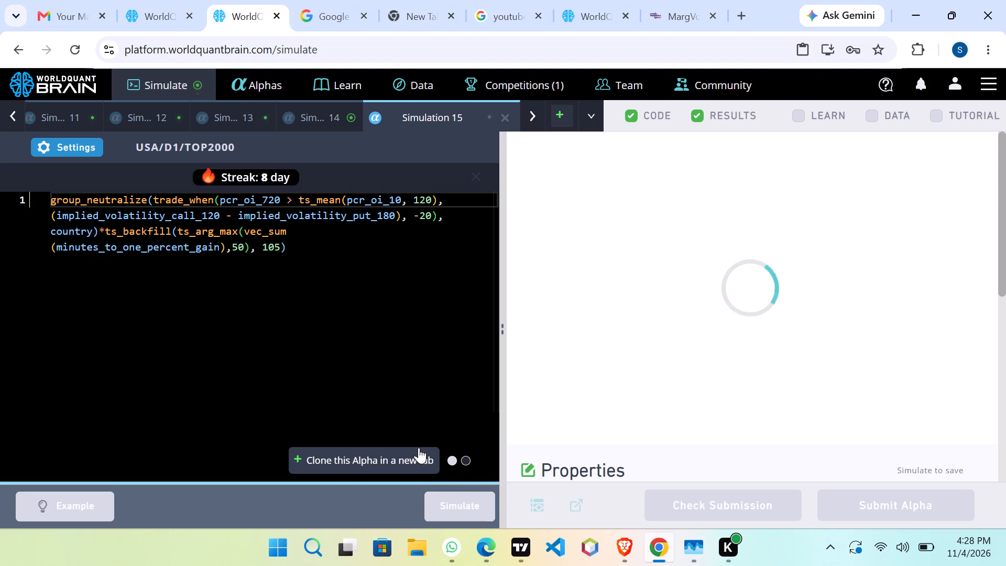
pyautogui.click(85, 138)
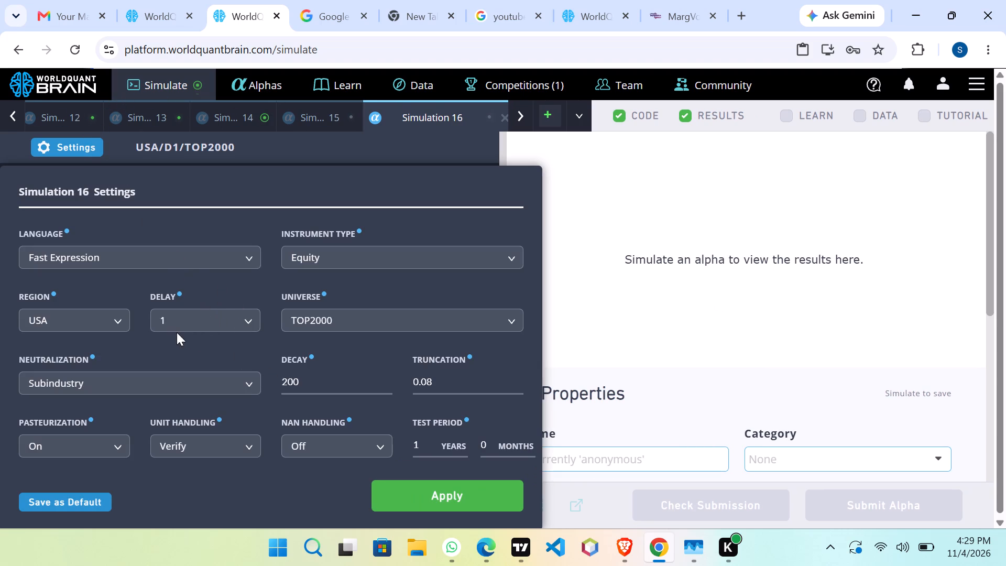
pyautogui.moveTo(139, 381); pyautogui.dragTo(135, 375)
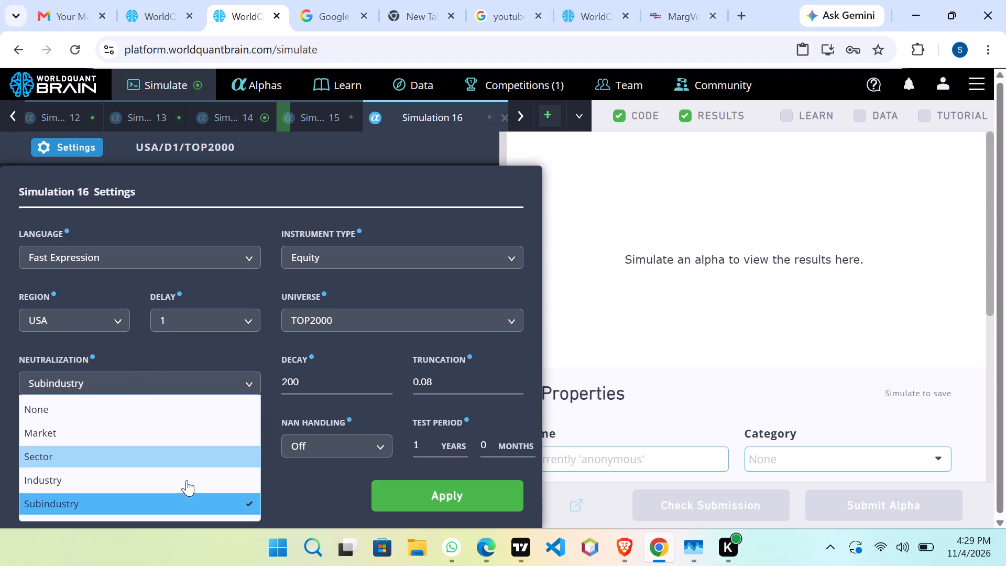
pyautogui.click(179, 467)
# Set the decay of the cloned alpha in Simulation 16 to 118.
pyautogui.click(363, 377)
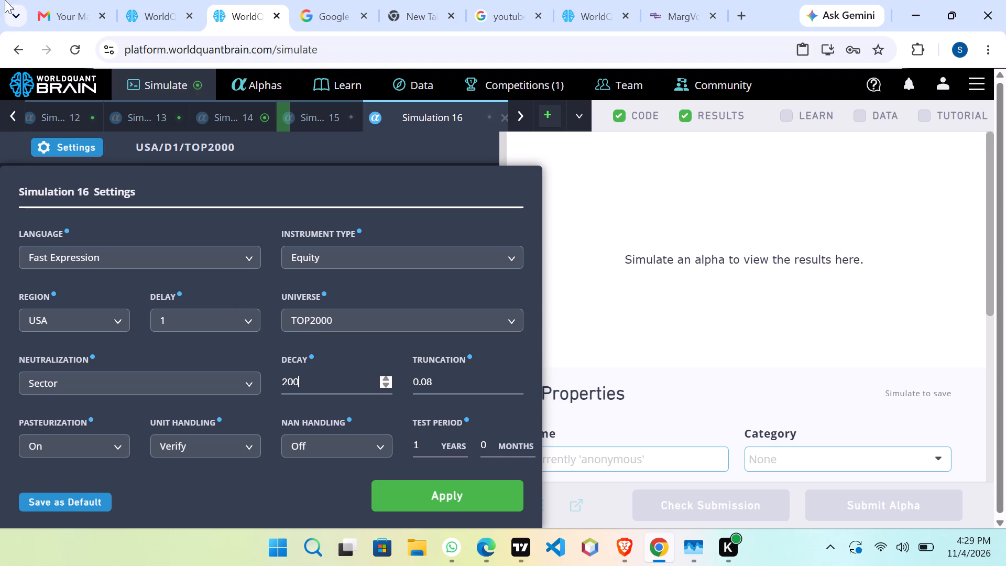
pyautogui.click(302, 373)
pyautogui.scroll(-4, 304, 375)
pyautogui.scroll(3, 305, 375)
pyautogui.scroll(-11, 305, 375)
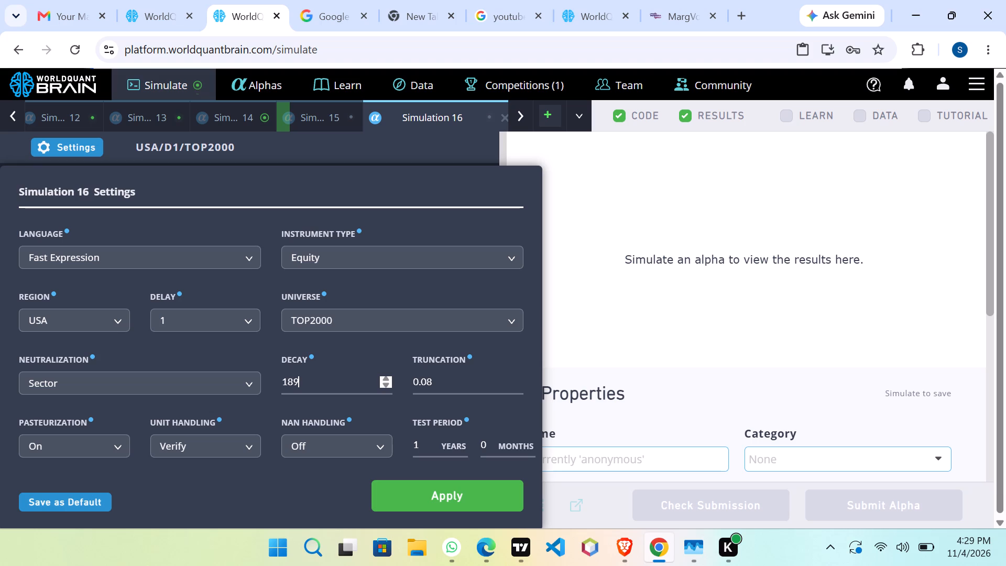
pyautogui.scroll(14, 307, 375)
pyautogui.scroll(-12, 307, 374)
pyautogui.scroll(-14, 292, 351)
pyautogui.scroll(-17, 283, 378)
pyautogui.scroll(-6, 282, 382)
pyautogui.scroll(1, 280, 380)
pyautogui.scroll(-5, 280, 380)
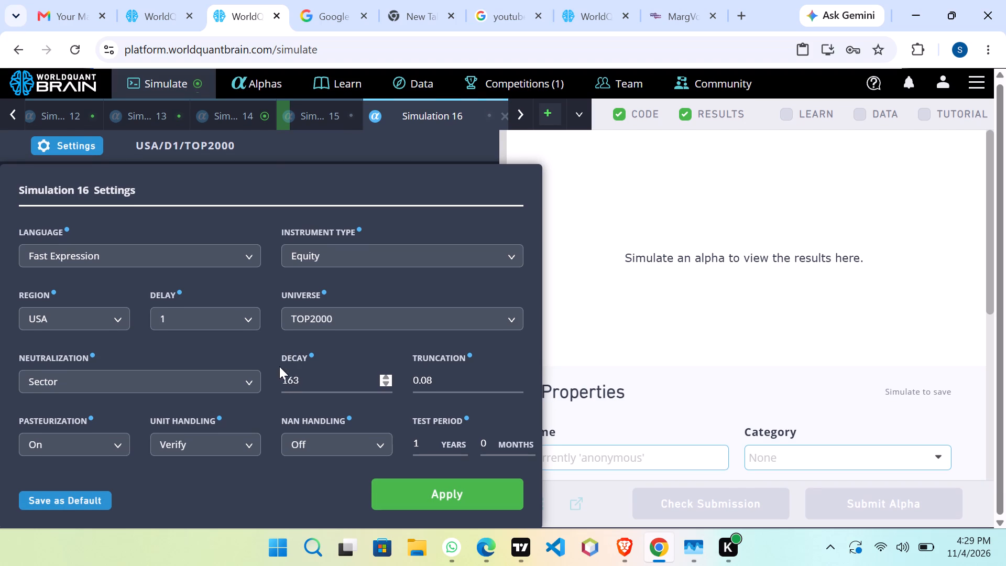
pyautogui.scroll(-19, 306, 372)
pyautogui.scroll(-18, 306, 377)
pyautogui.scroll(-8, 301, 375)
# Apply the TOP200 universe to the Simulation 16 alpha and run its simulation.
pyautogui.click(308, 319)
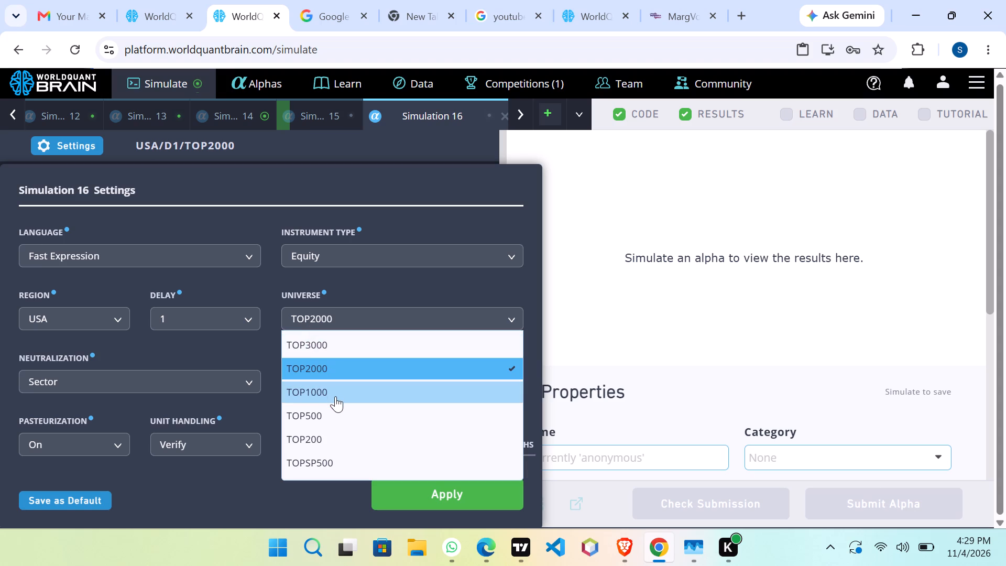
pyautogui.click(359, 434)
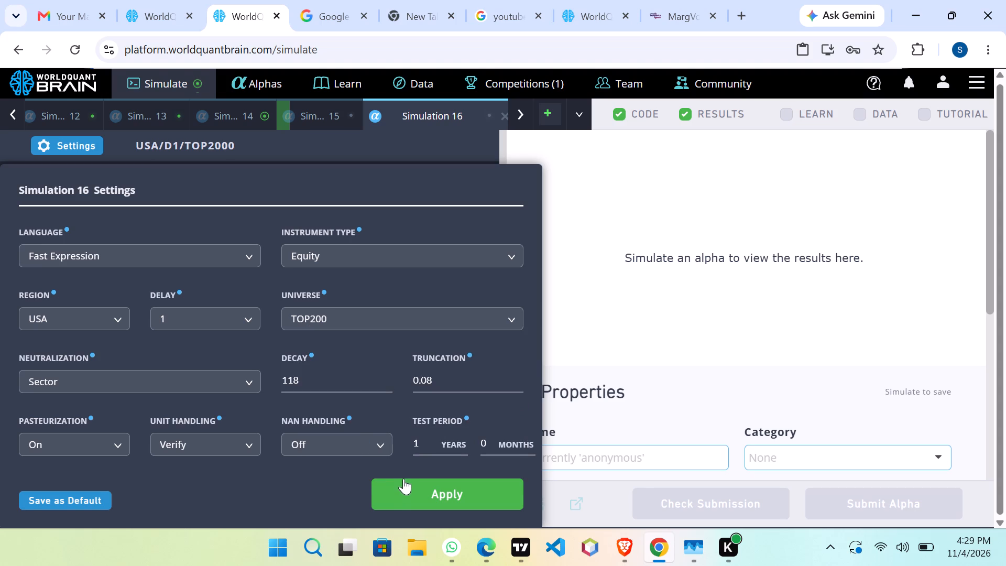
pyautogui.click(408, 486)
pyautogui.click(443, 510)
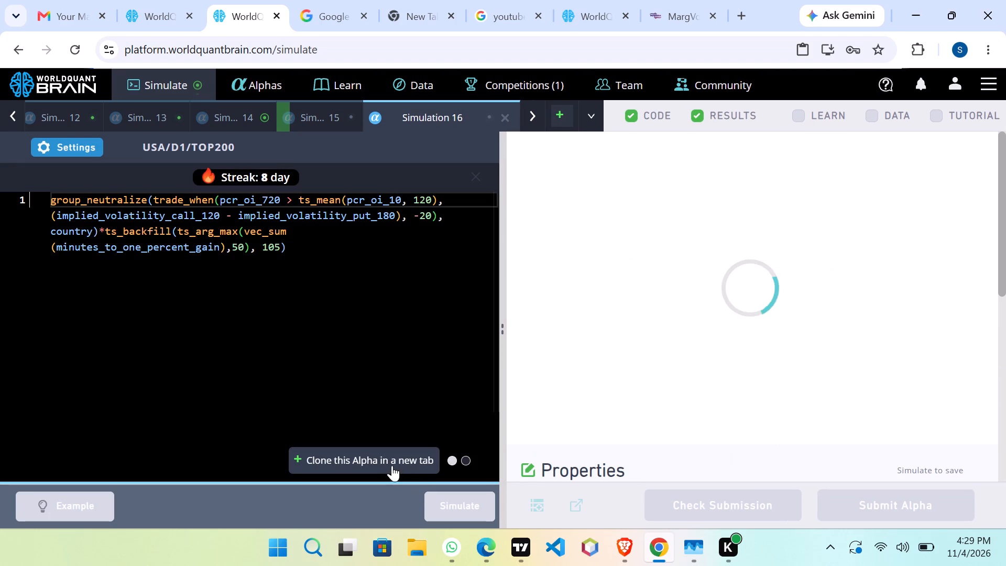
# Clone the Simulation 16 alpha into a new simulation, and clone that copy once more.
pyautogui.click(378, 456)
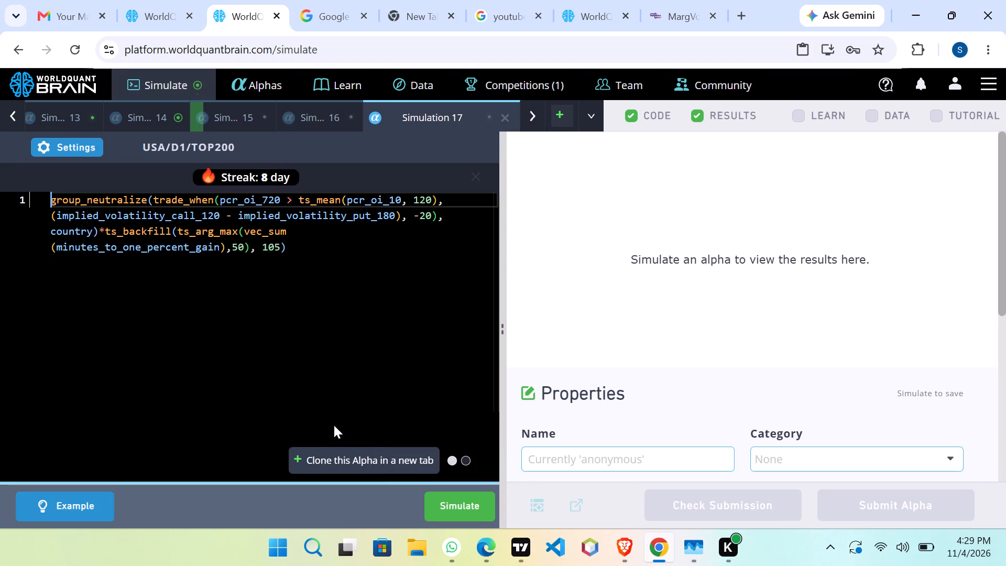
pyautogui.click(342, 448)
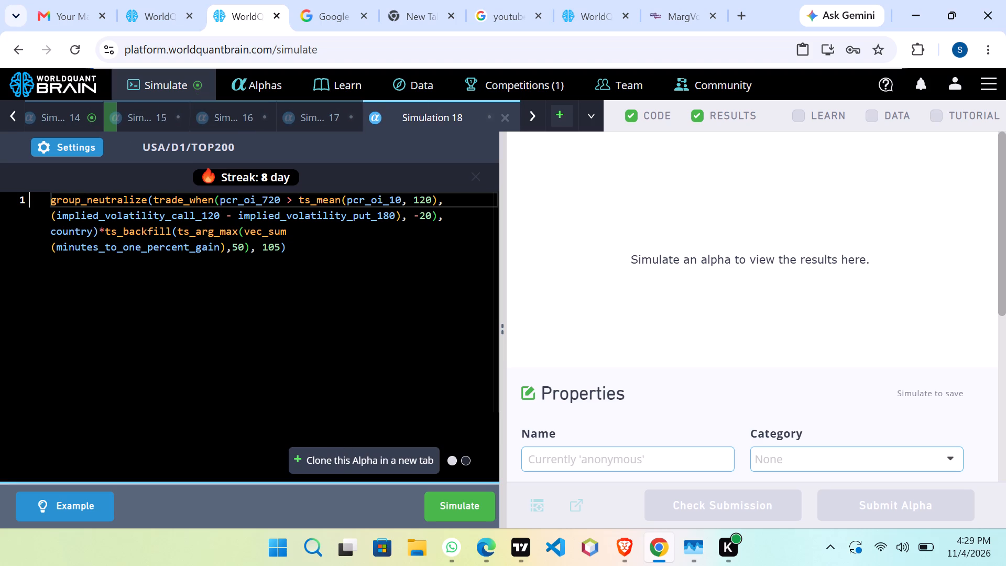
# Set the decay of the cloned alpha in Simulation 18 to 180.
pyautogui.click(69, 148)
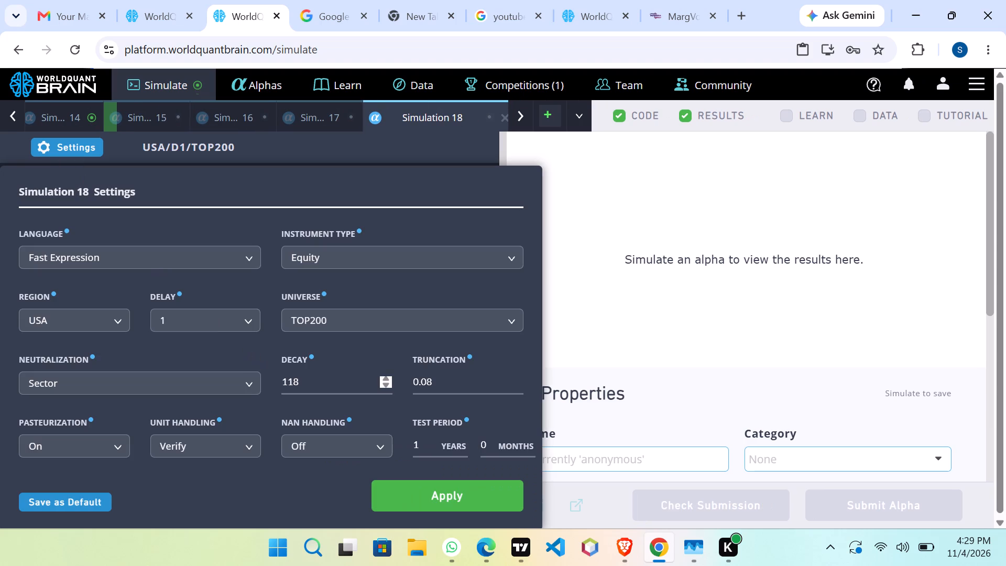
pyautogui.click(300, 378)
pyautogui.scroll(-4, 300, 380)
pyautogui.scroll(19, 299, 379)
pyautogui.scroll(7, 291, 378)
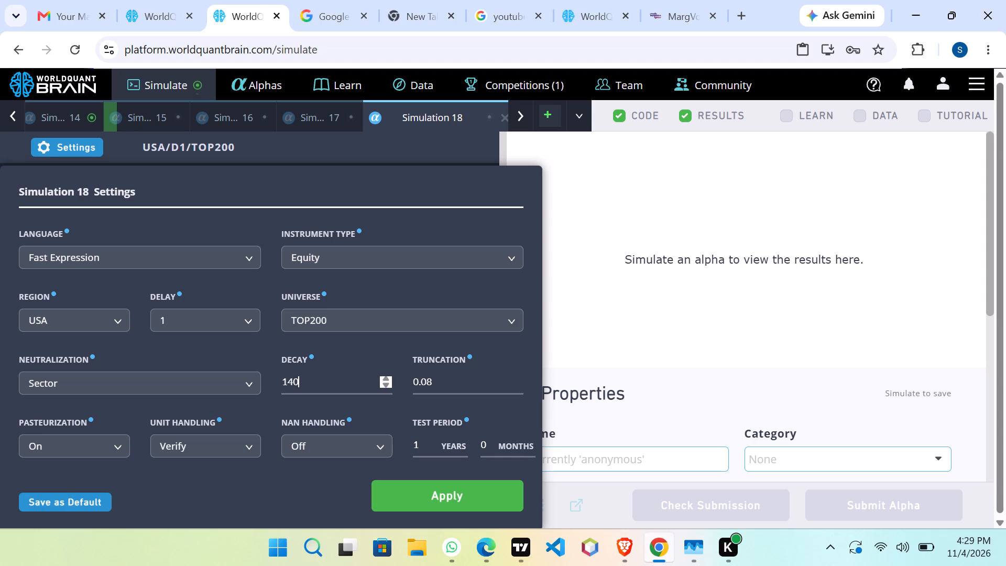
pyautogui.scroll(20, 298, 388)
pyautogui.scroll(5, 290, 382)
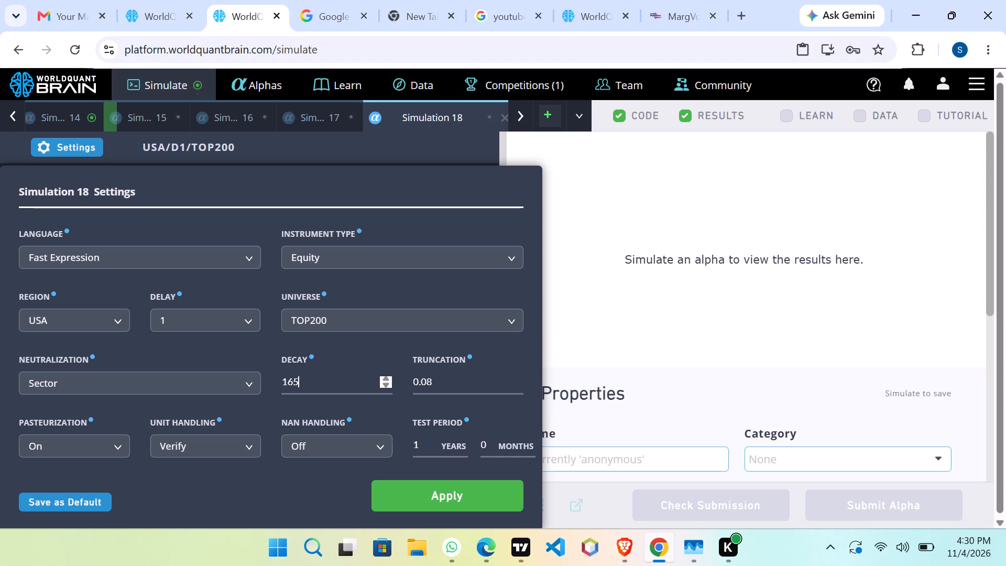
pyautogui.scroll(14, 288, 381)
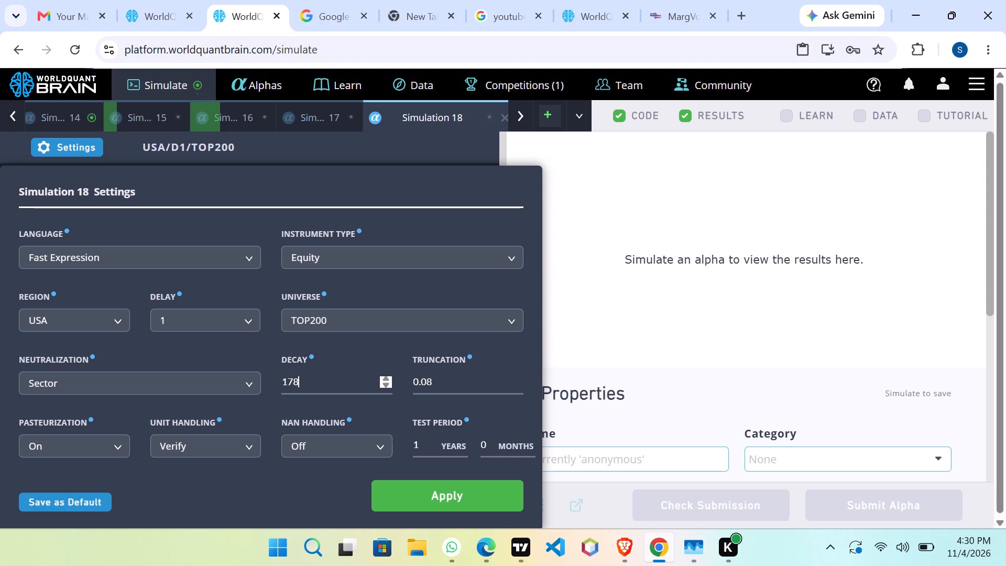
pyautogui.scroll(3, 305, 388)
pyautogui.scroll(-1, 302, 386)
# Apply None as the neutralization of the Simulation 18 alpha and run its simulation.
pyautogui.click(189, 385)
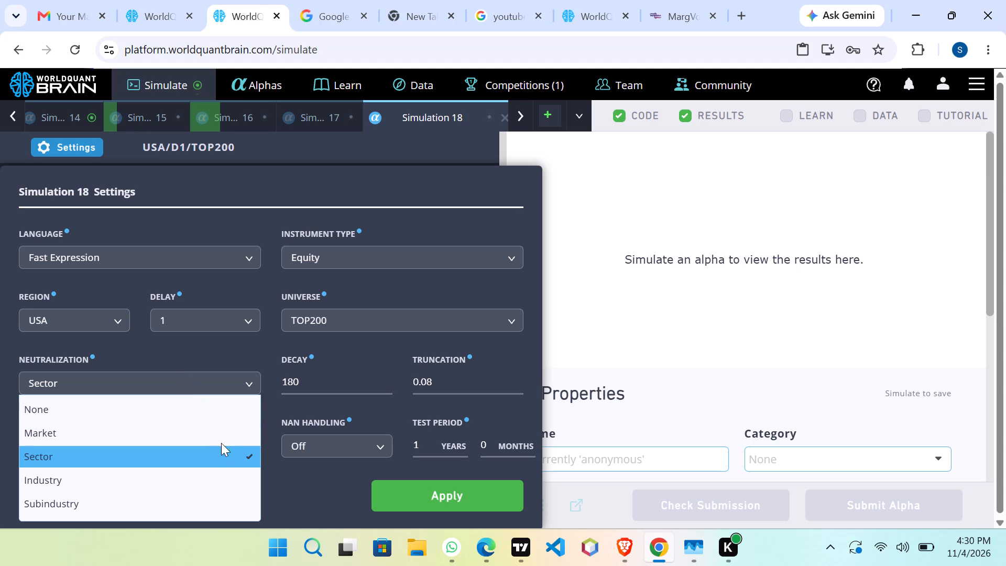
pyautogui.click(222, 416)
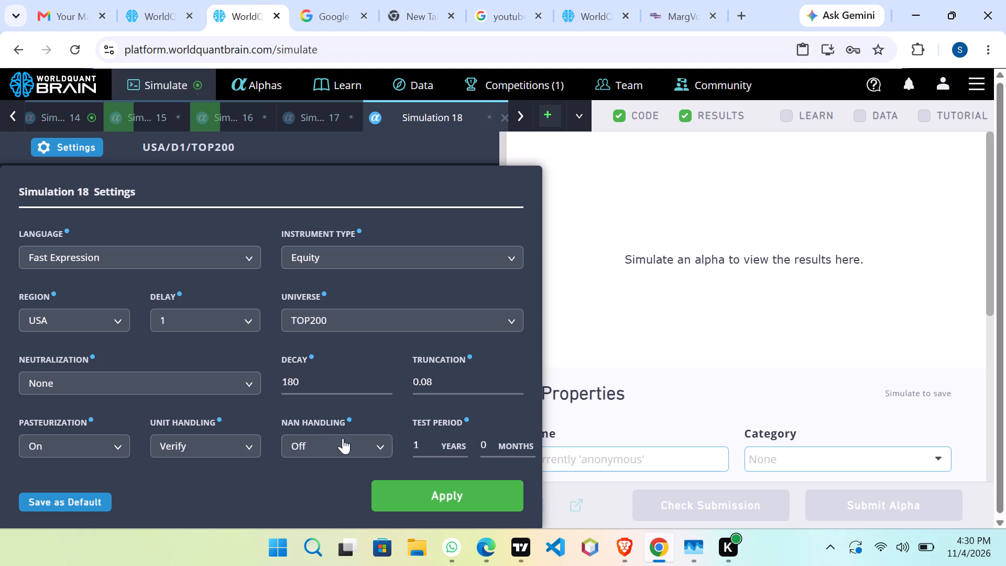
pyautogui.click(410, 490)
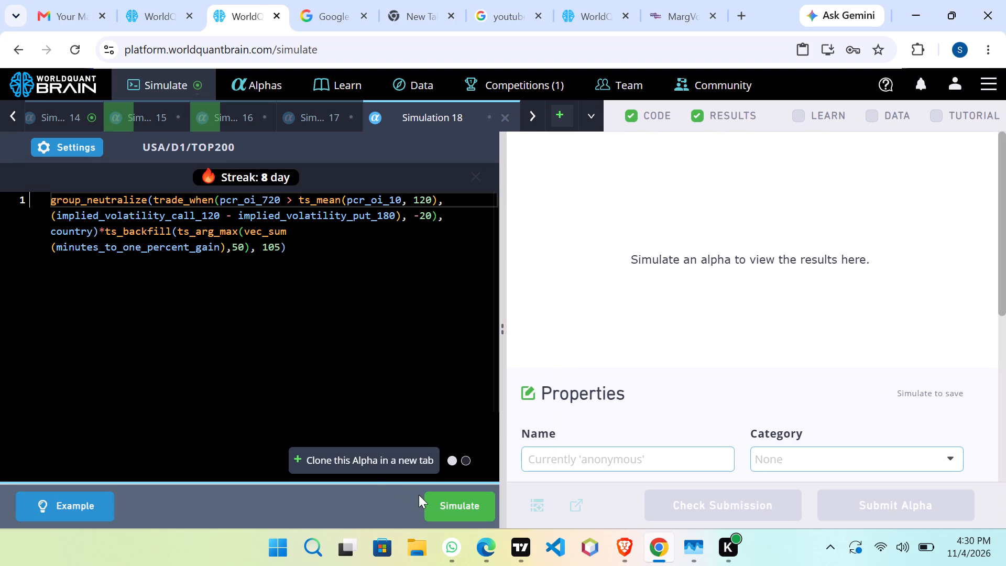
pyautogui.click(449, 504)
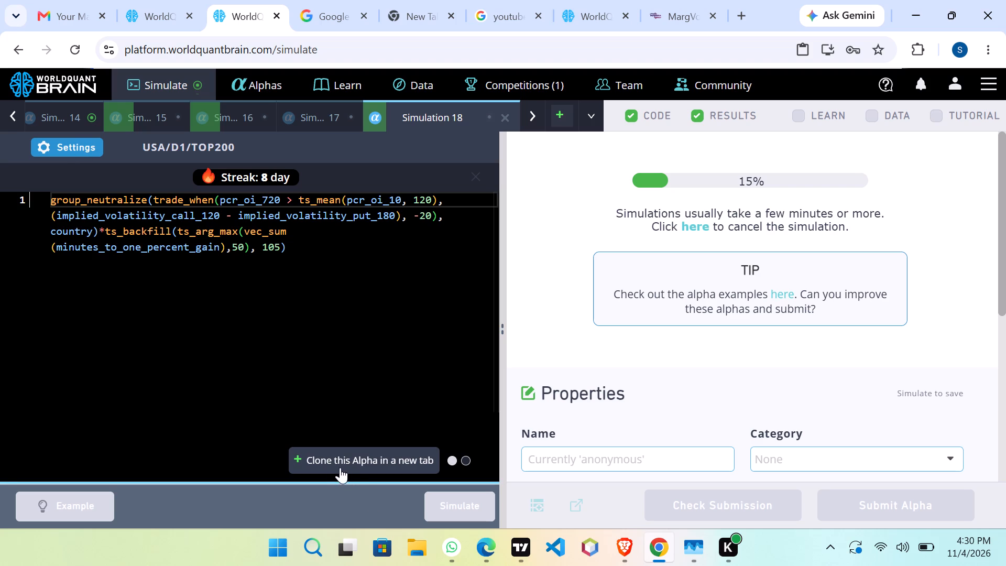
# Clone the Simulation 18 alpha into a new simulation and set the clone's decay to 80.
pyautogui.click(332, 451)
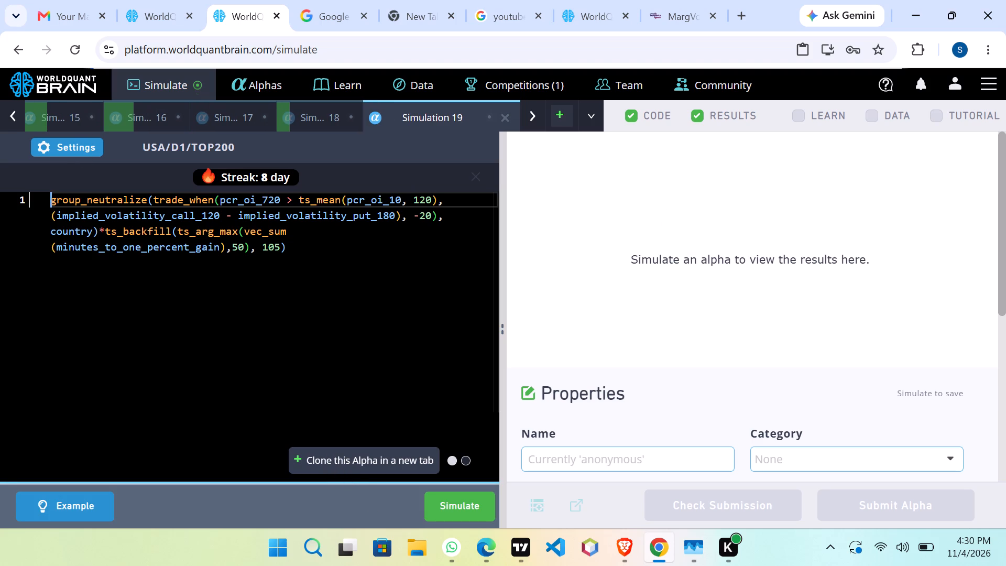
pyautogui.click(67, 143)
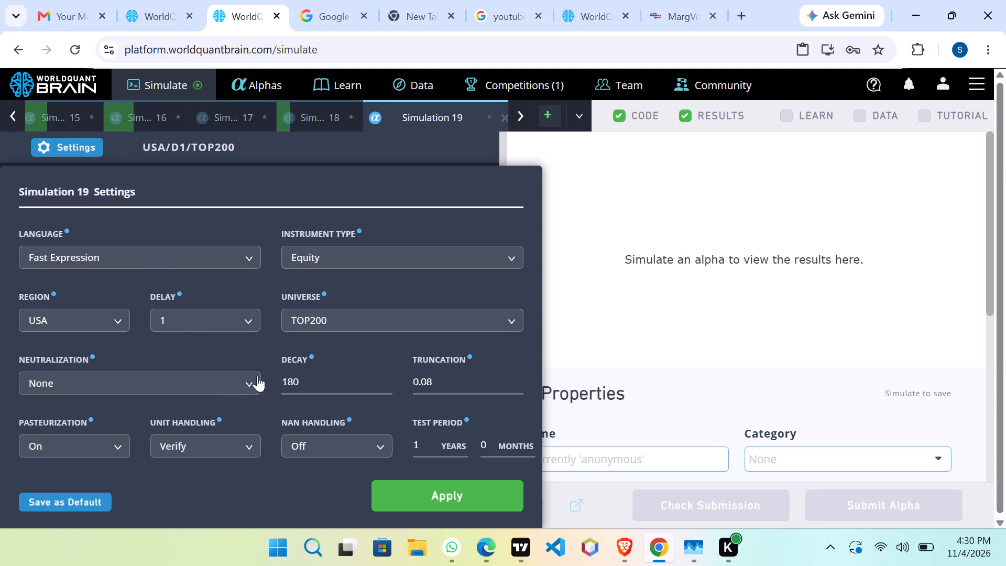
pyautogui.click(332, 387)
pyautogui.scroll(-16, 332, 388)
pyautogui.scroll(-12, 331, 387)
pyautogui.scroll(1, 328, 386)
pyautogui.scroll(-1, 328, 386)
pyautogui.scroll(1, 328, 386)
pyautogui.scroll(-5, 328, 386)
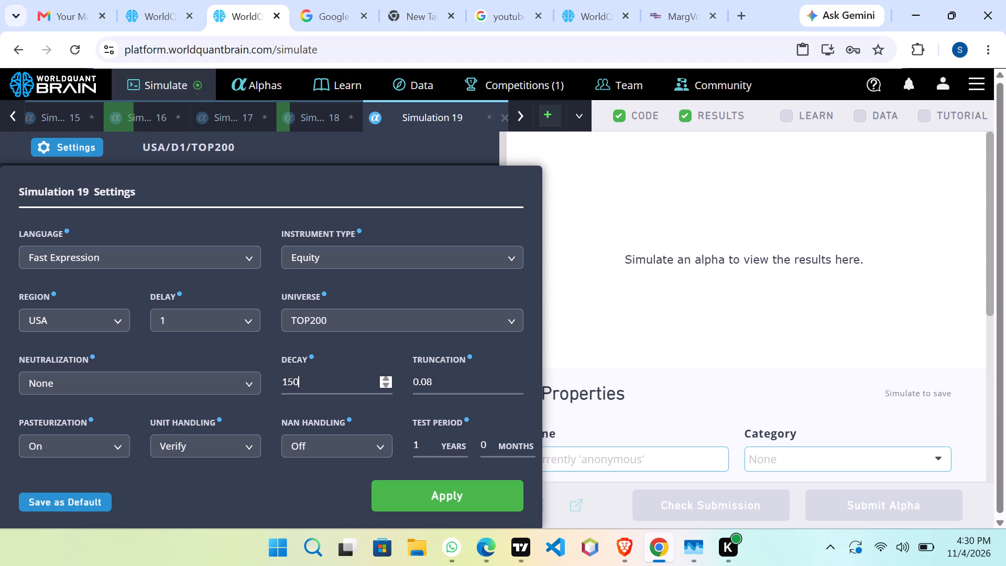
pyautogui.scroll(-16, 328, 386)
pyautogui.scroll(-19, 325, 380)
pyautogui.scroll(-16, 320, 367)
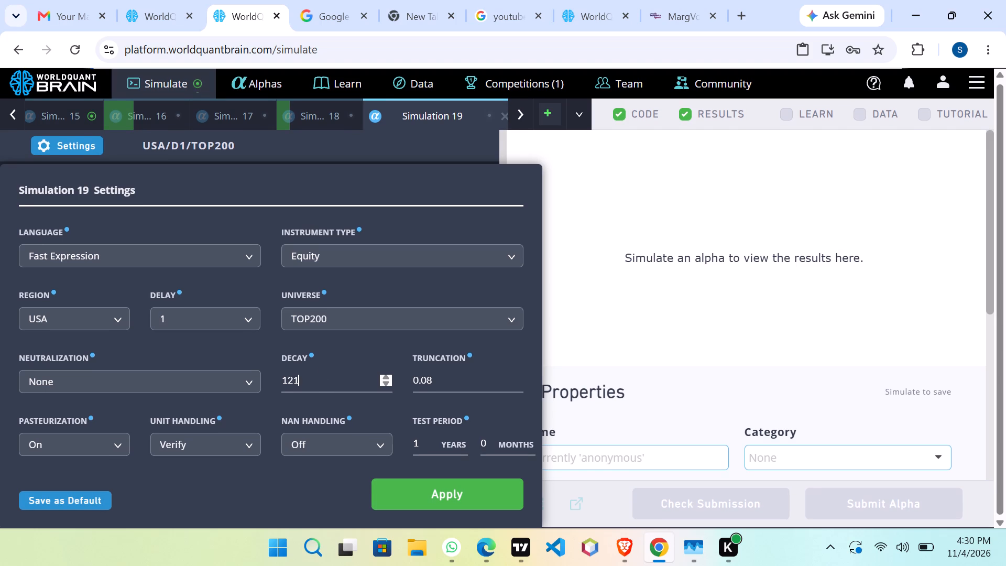
pyautogui.scroll(-17, 310, 382)
pyautogui.scroll(-19, 296, 377)
pyautogui.scroll(-4, 292, 377)
pyautogui.scroll(2, 292, 377)
pyautogui.scroll(-4, 292, 377)
pyautogui.scroll(1, 292, 377)
# Apply the TOP500 universe and Market neutralization to the Simulation 19 alpha.
pyautogui.click(323, 307)
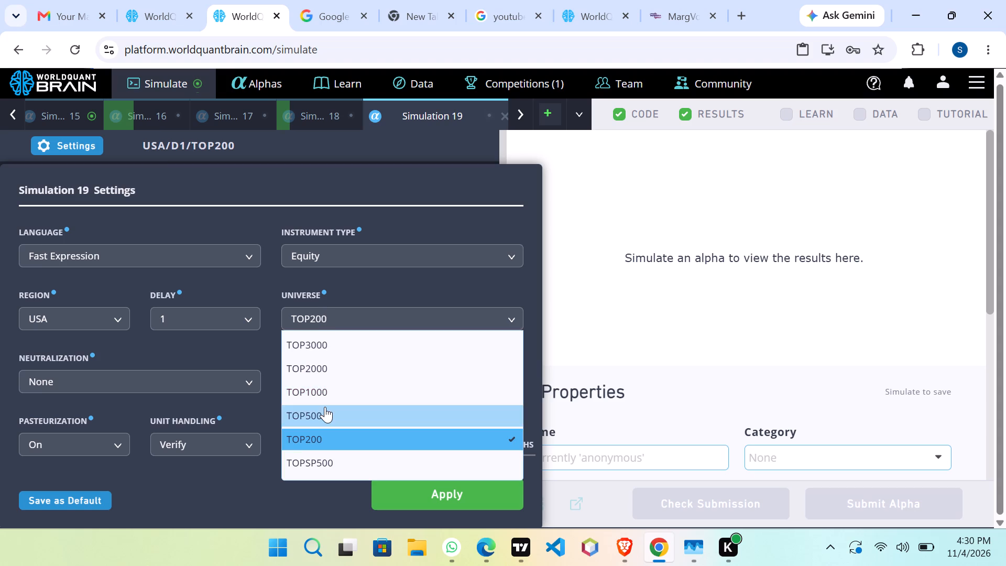
pyautogui.click(325, 407)
pyautogui.click(234, 380)
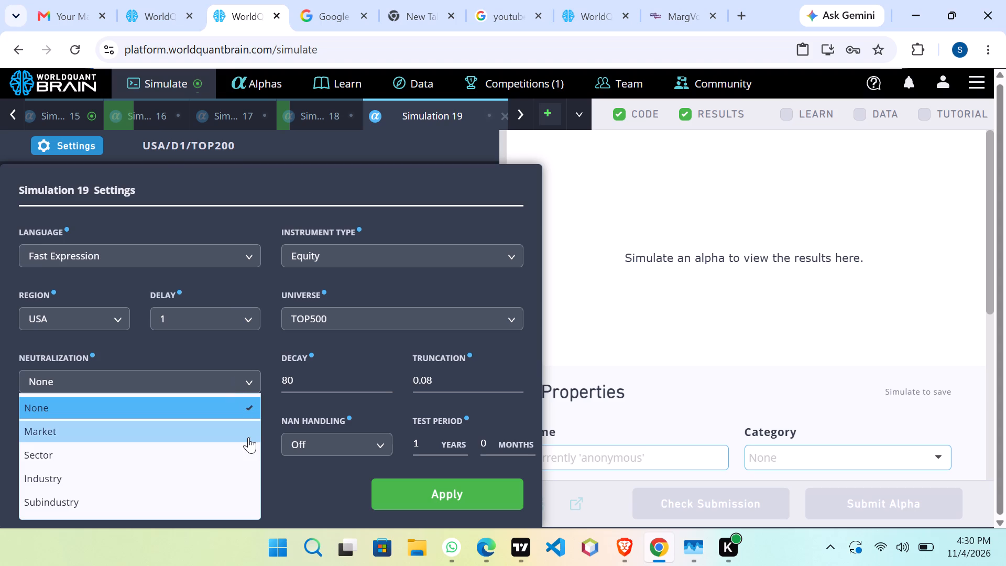
pyautogui.click(247, 430)
pyautogui.click(395, 481)
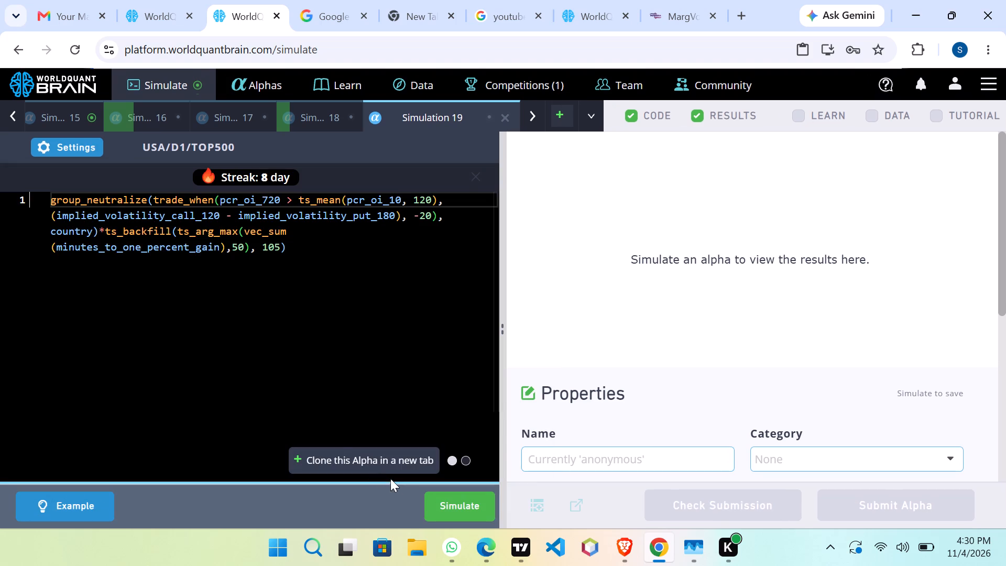
# Clone the Simulation 19 alpha into a new simulation and set the clone's decay to 100.
pyautogui.click(313, 460)
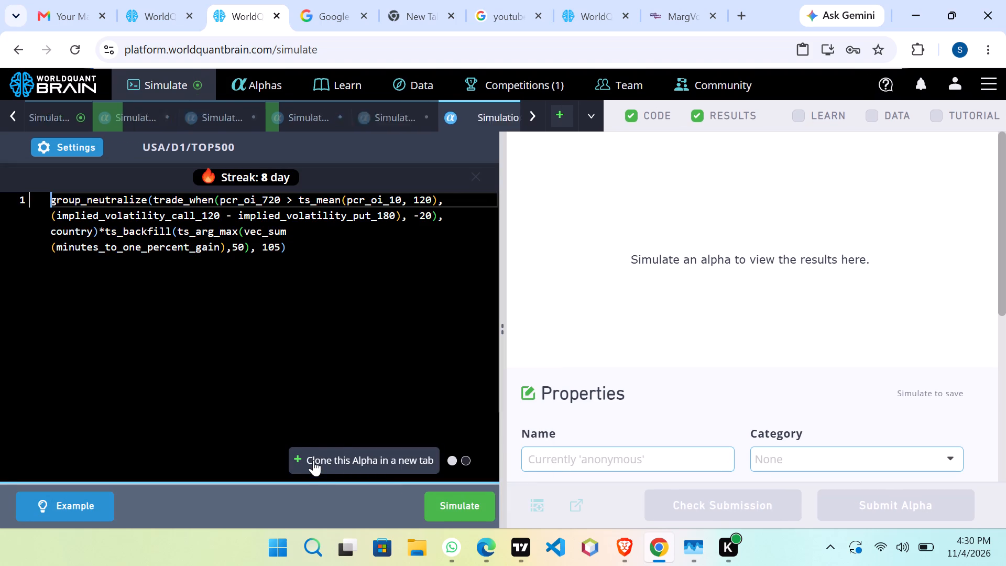
pyautogui.click(71, 144)
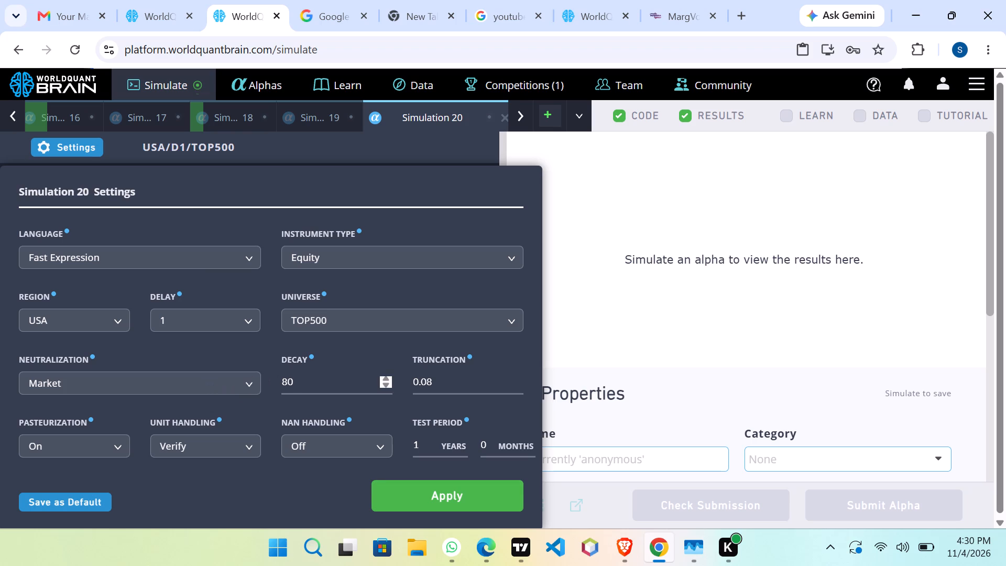
pyautogui.click(312, 380)
pyautogui.scroll(-3, 309, 386)
pyautogui.scroll(3, 308, 387)
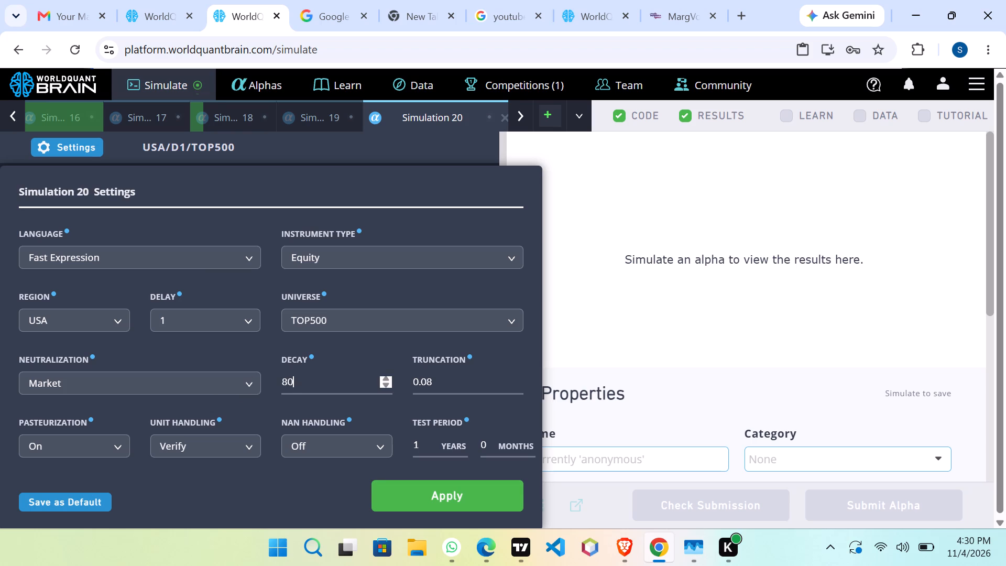
pyautogui.scroll(7, 308, 387)
pyautogui.scroll(16, 307, 386)
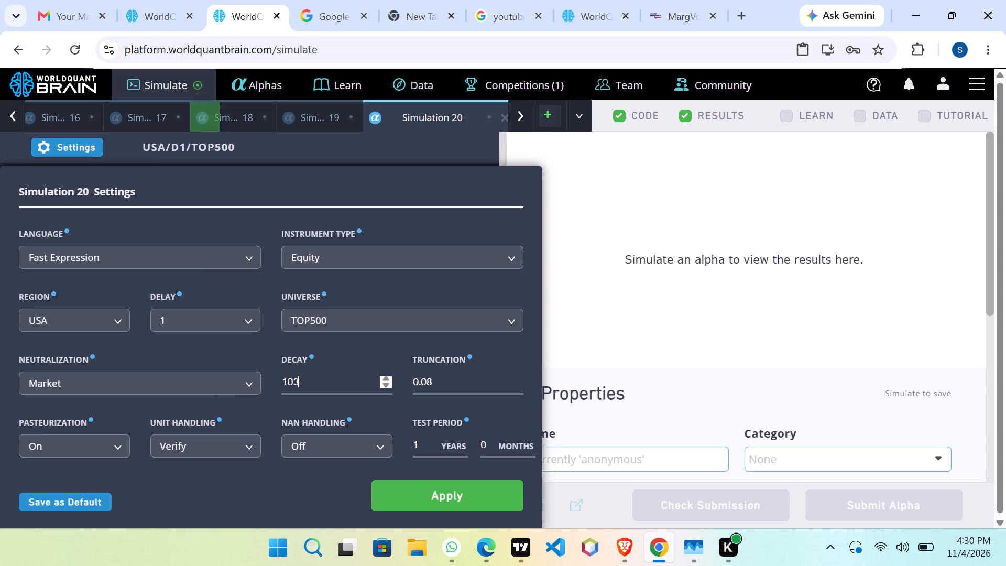
pyautogui.scroll(-3, 307, 386)
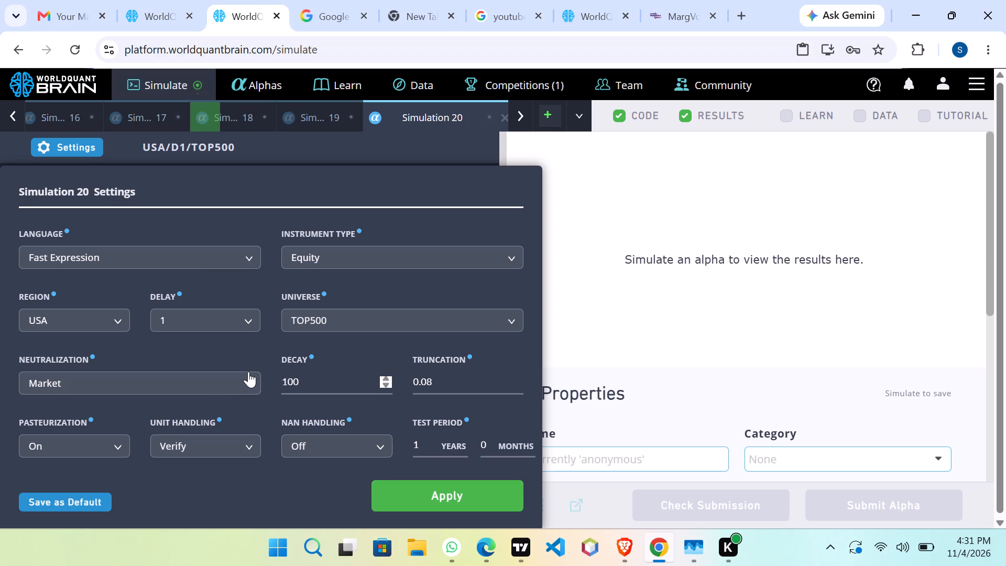
# Apply Subindustry neutralization and the TOP1000 universe to the Simulation 20 alpha.
pyautogui.click(246, 372)
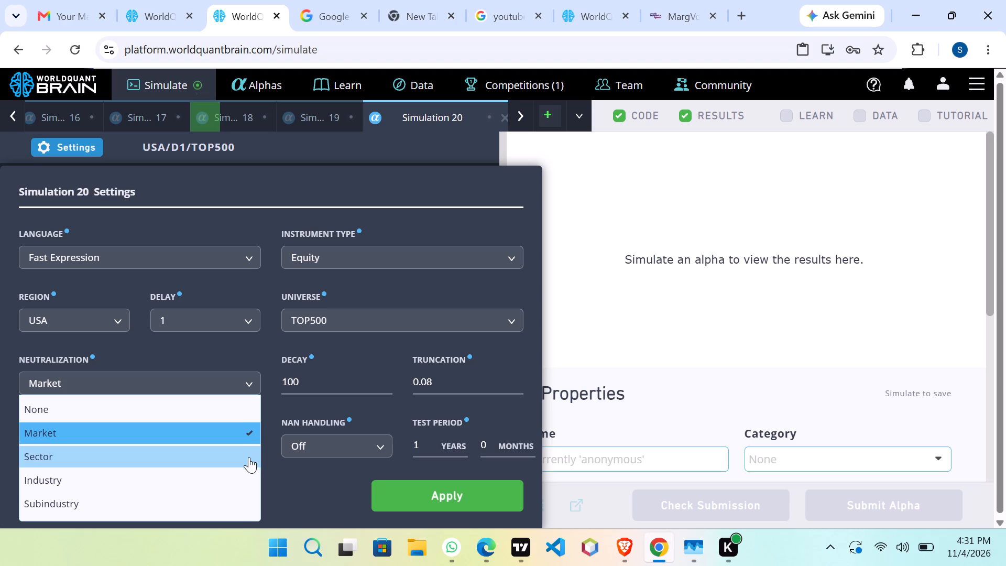
pyautogui.click(251, 494)
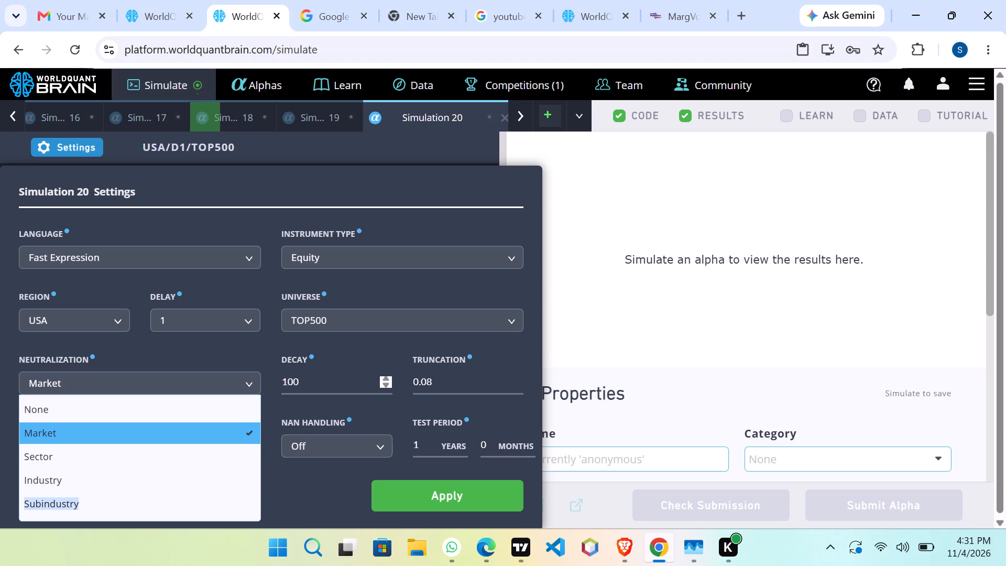
pyautogui.click(231, 505)
pyautogui.click(229, 502)
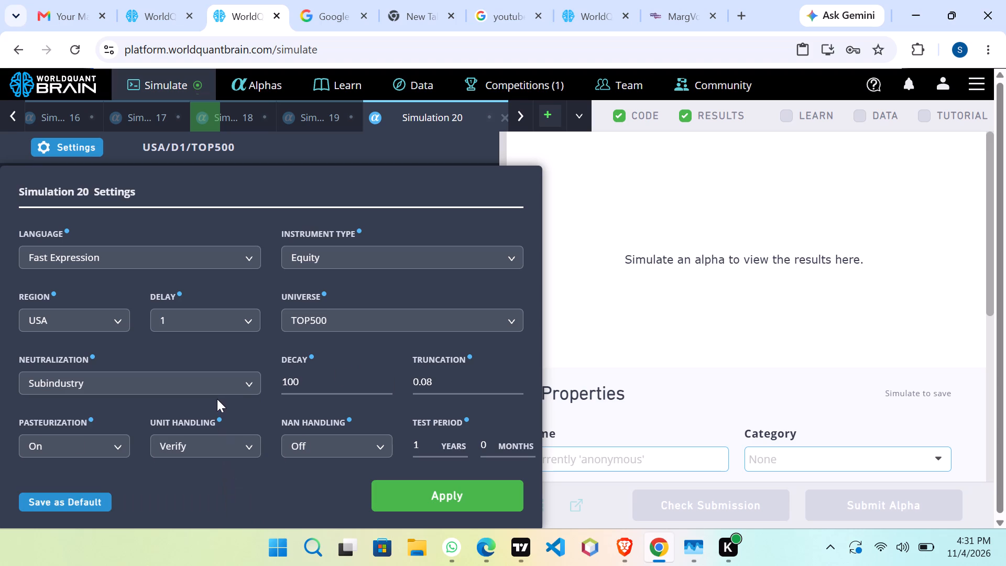
pyautogui.click(327, 312)
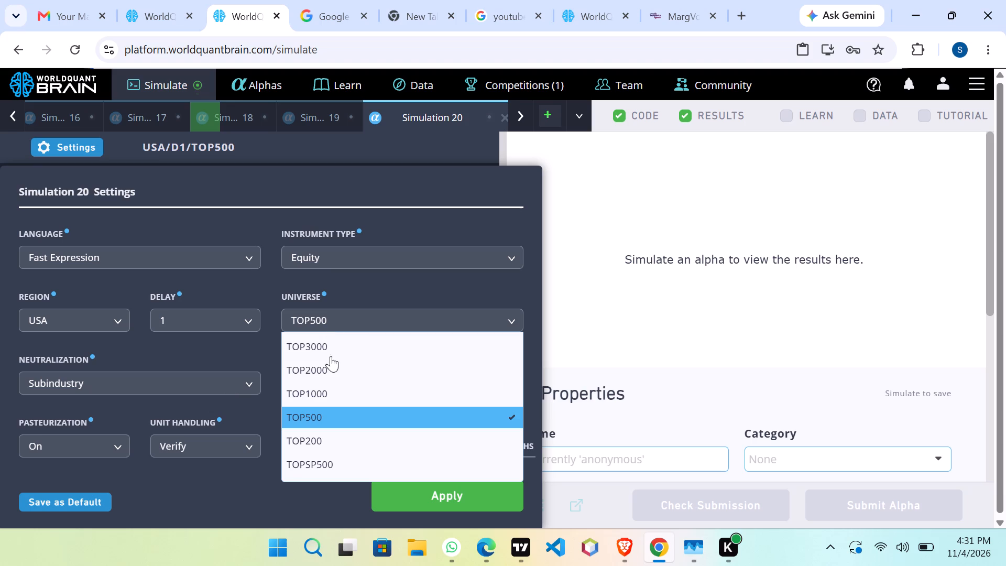
pyautogui.click(335, 392)
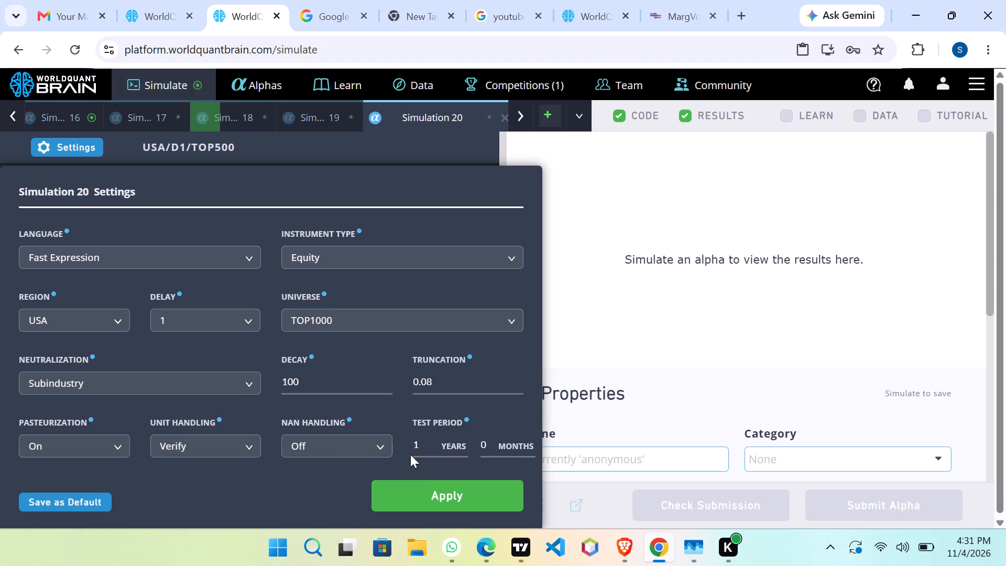
pyautogui.click(431, 485)
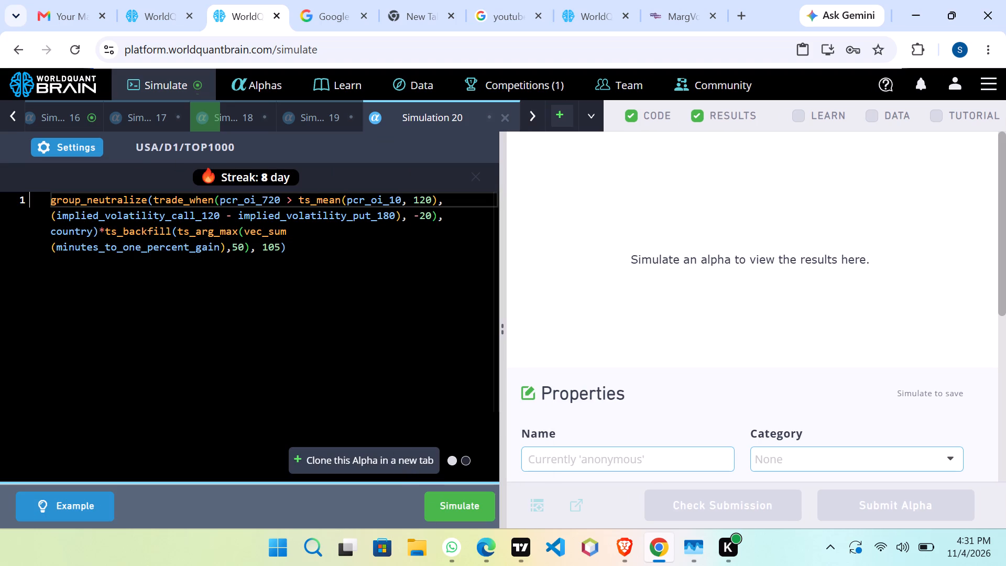
# Reveal the test period for the Simulation 14 alpha and review its PnL chart, self-correlation and IS testing status.
pyautogui.click(9, 116)
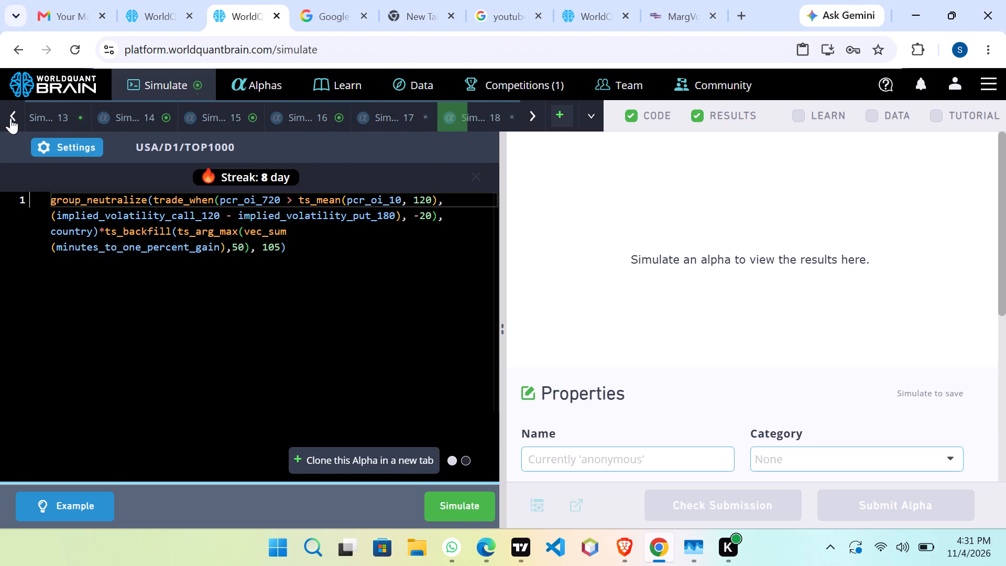
pyautogui.click(10, 118)
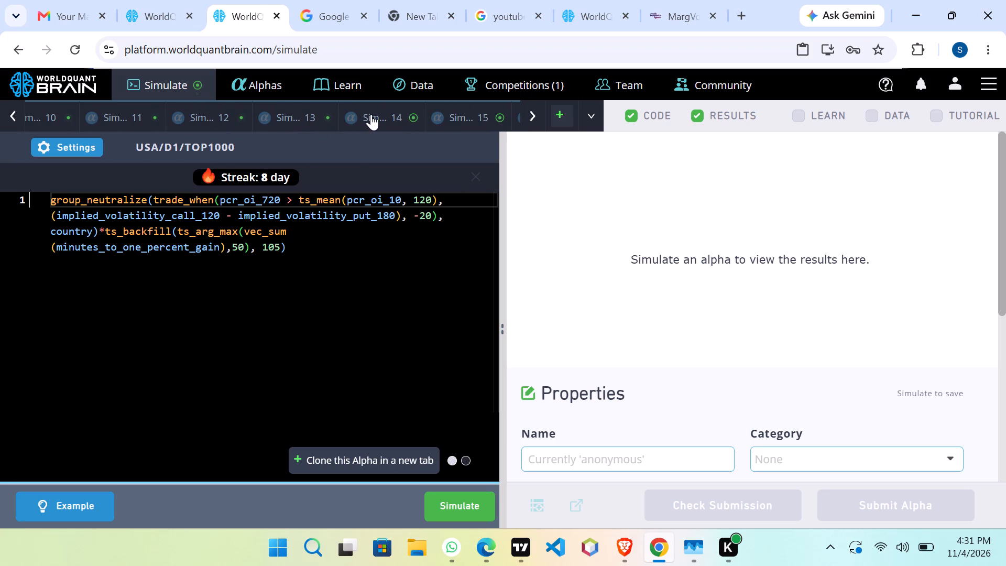
pyautogui.click(400, 115)
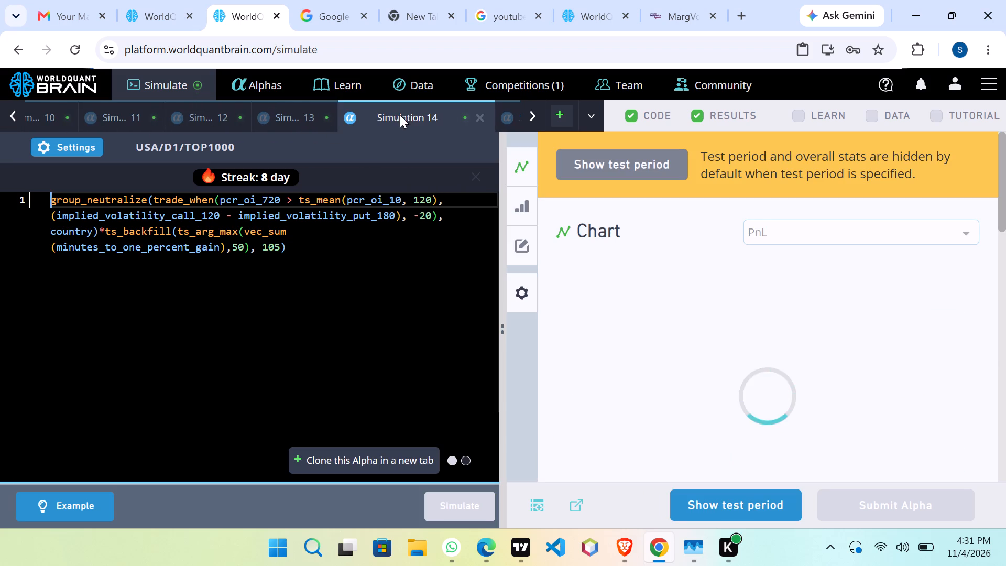
pyautogui.click(686, 505)
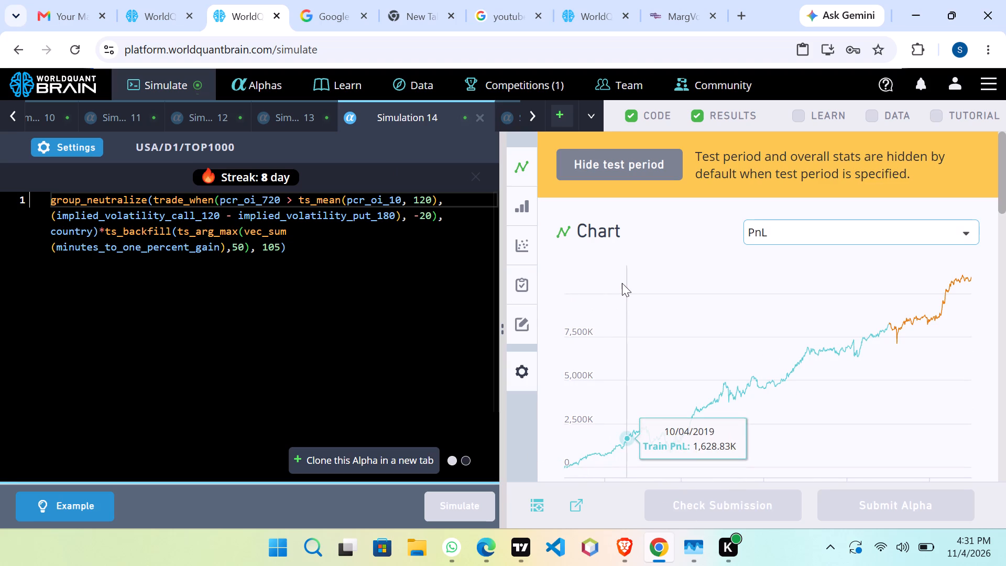
pyautogui.scroll(-4, 619, 278)
pyautogui.scroll(-7, 564, 231)
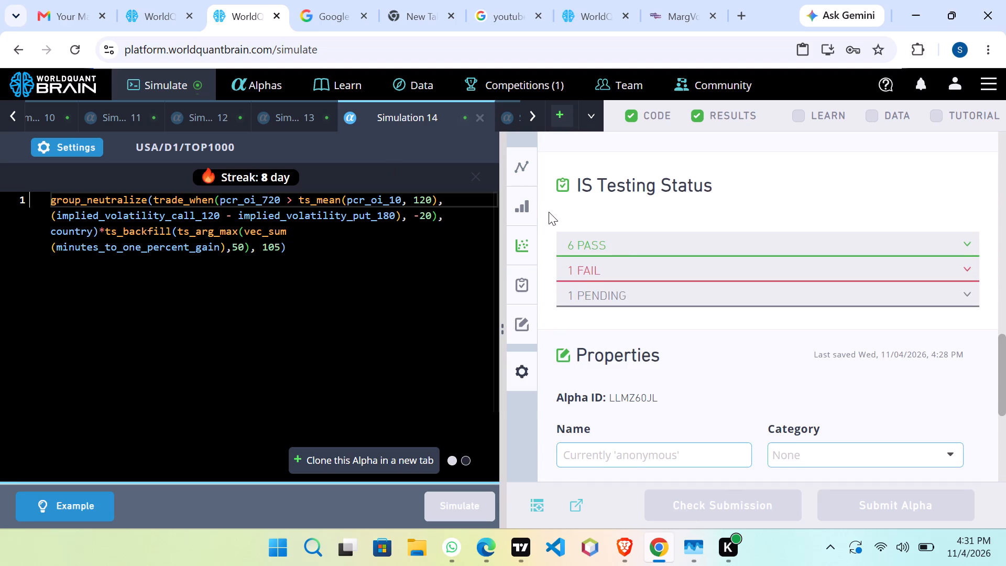
pyautogui.scroll(2, 549, 212)
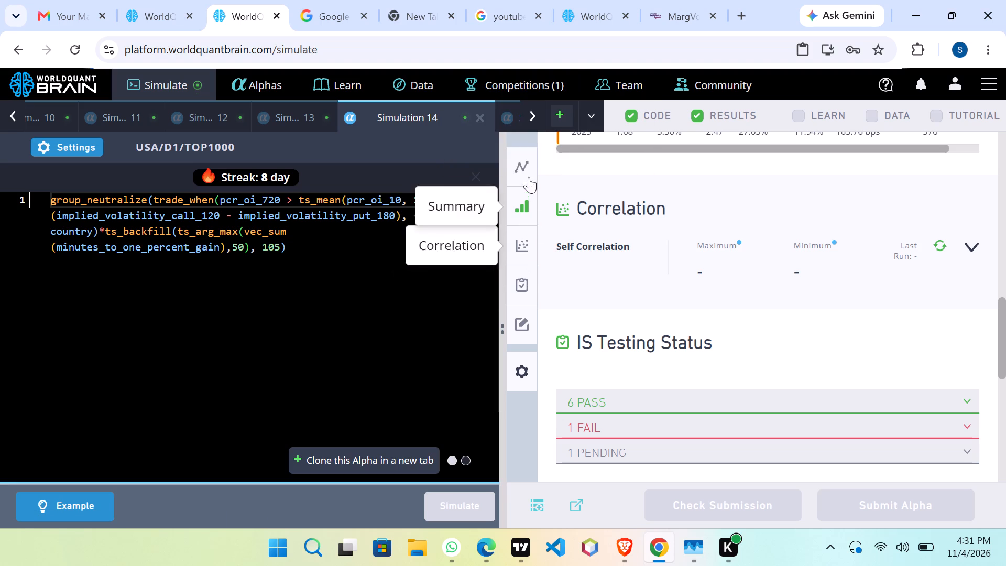
# Reveal the test period for the Simulation 15 alpha and check its IS testing status.
pyautogui.click(536, 113)
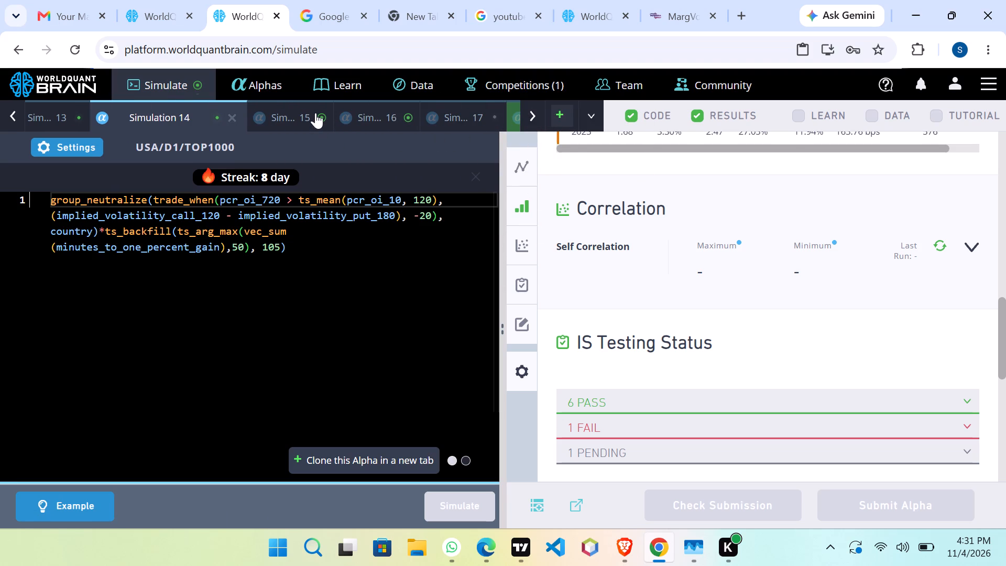
pyautogui.click(315, 113)
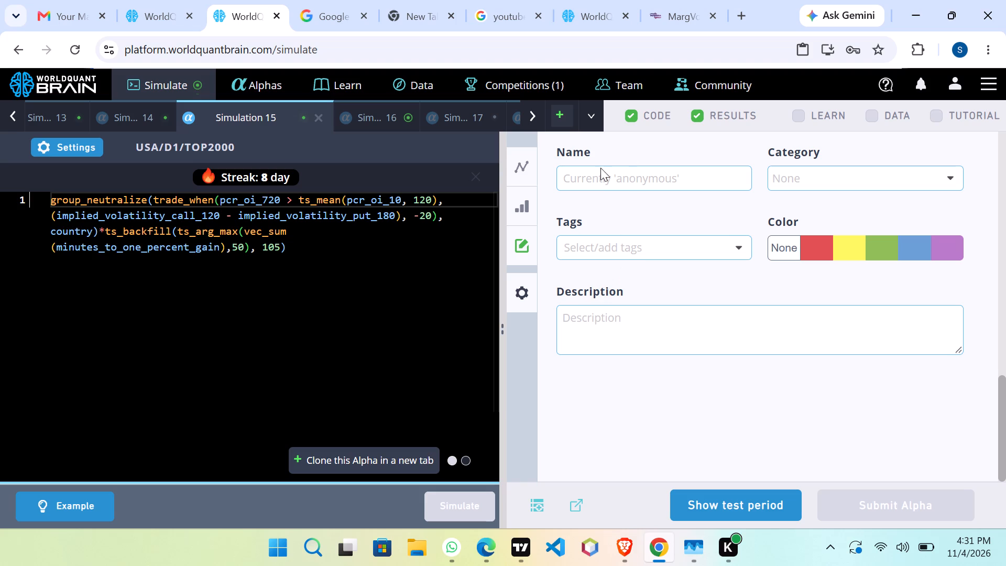
pyautogui.click(692, 505)
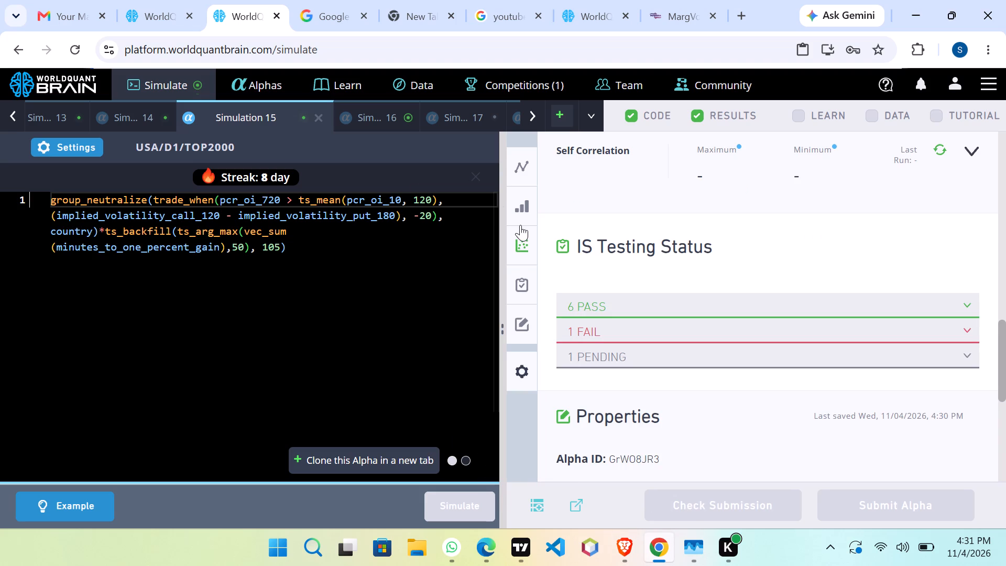
# Reveal the test period for the Simulation 16 alpha and check its IS testing status.
pyautogui.moveTo(404, 110); pyautogui.dragTo(406, 117)
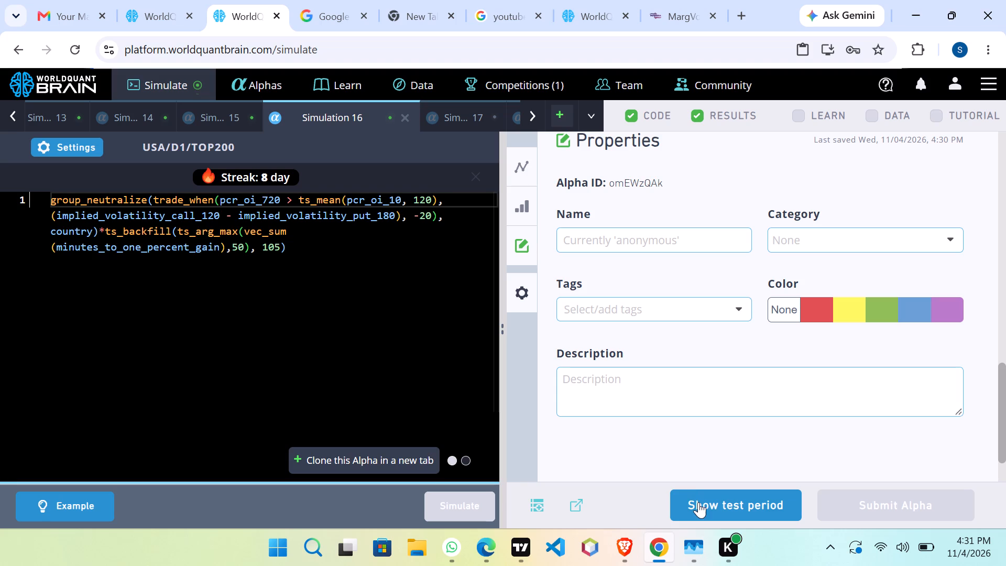
pyautogui.moveTo(699, 502); pyautogui.dragTo(705, 503)
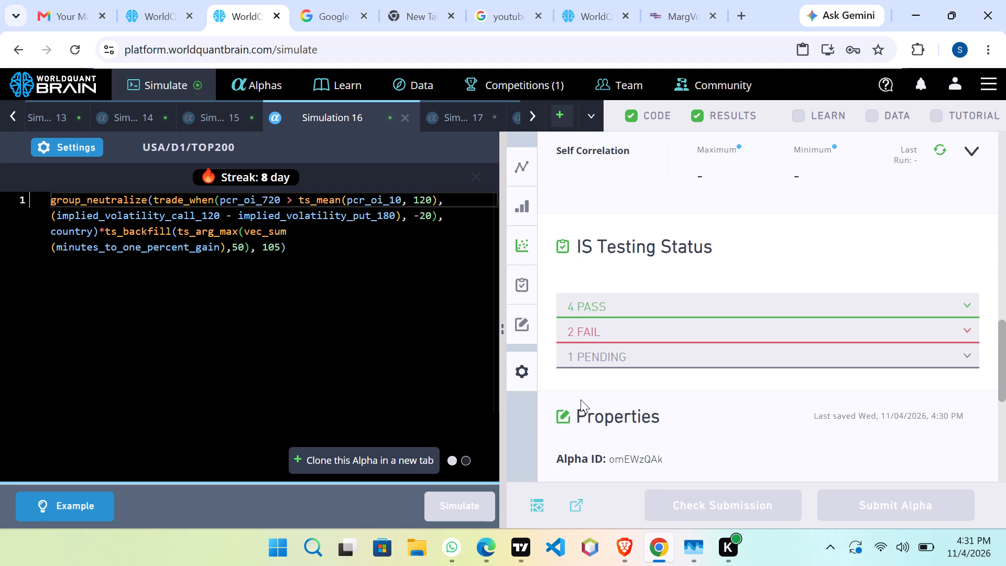
pyautogui.scroll(-8, 581, 400)
pyautogui.scroll(2, 576, 400)
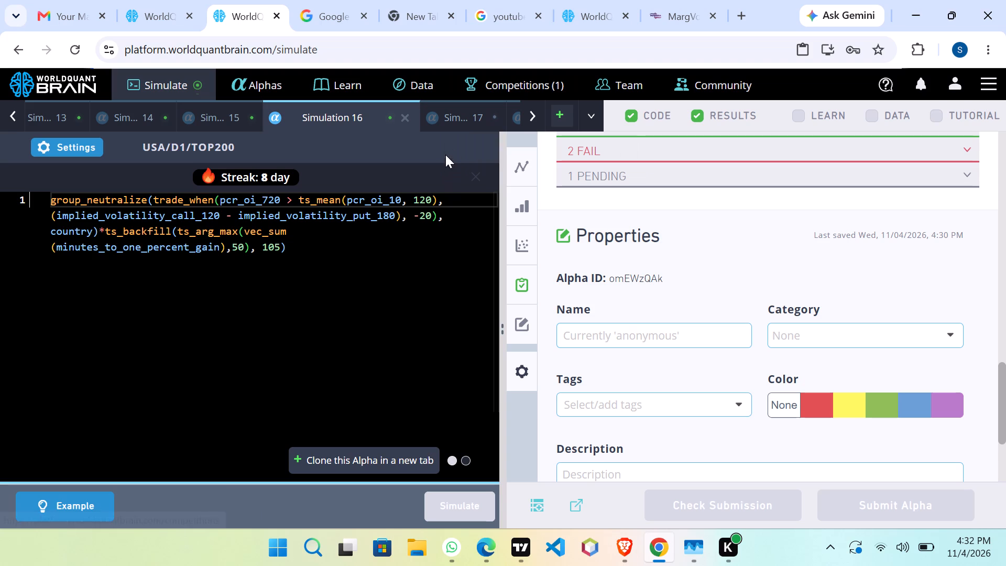
# Reveal the test period for the Simulation 18 alpha and review its self-correlation and IS testing status.
pyautogui.click(531, 111)
pyautogui.click(531, 111)
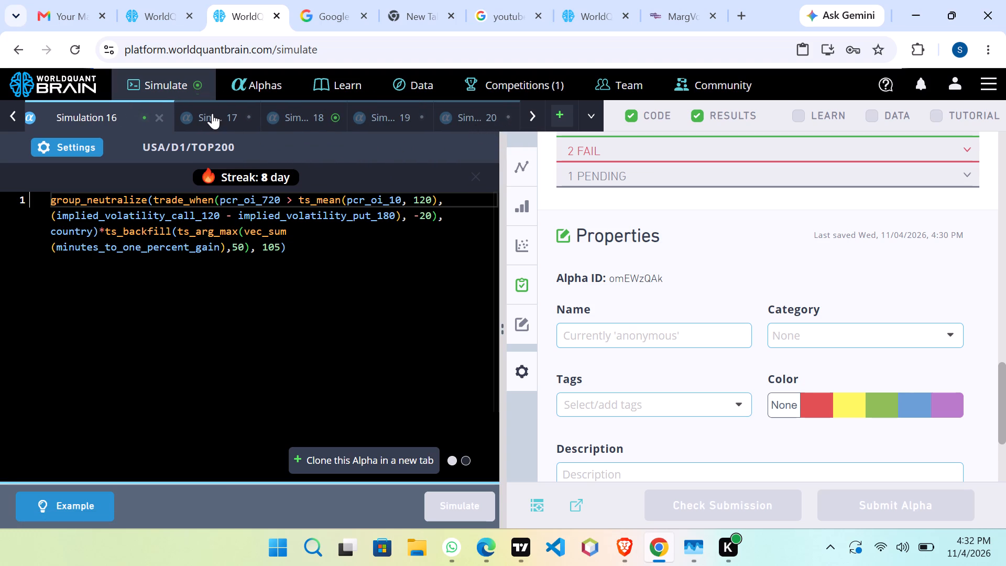
pyautogui.click(336, 116)
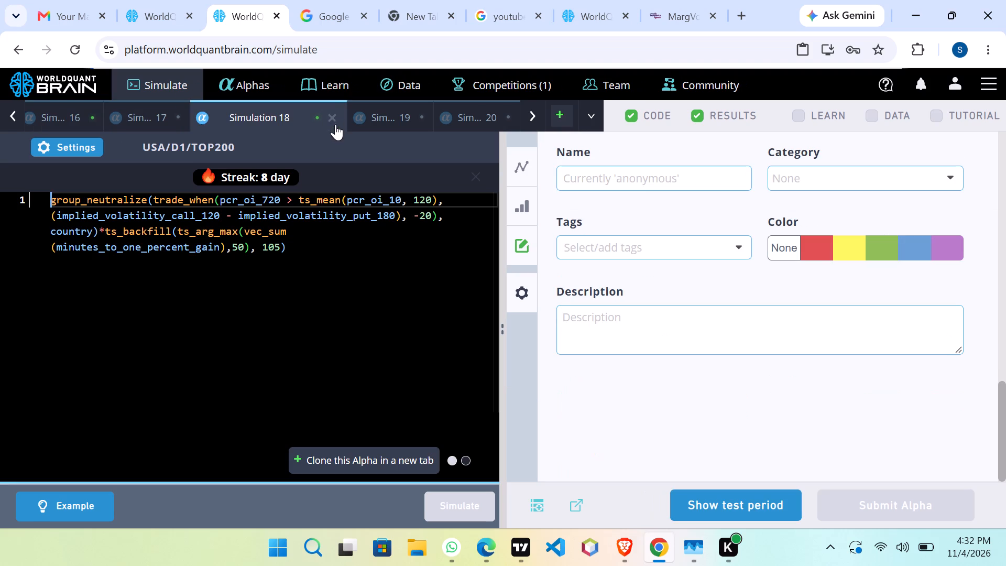
pyautogui.click(739, 493)
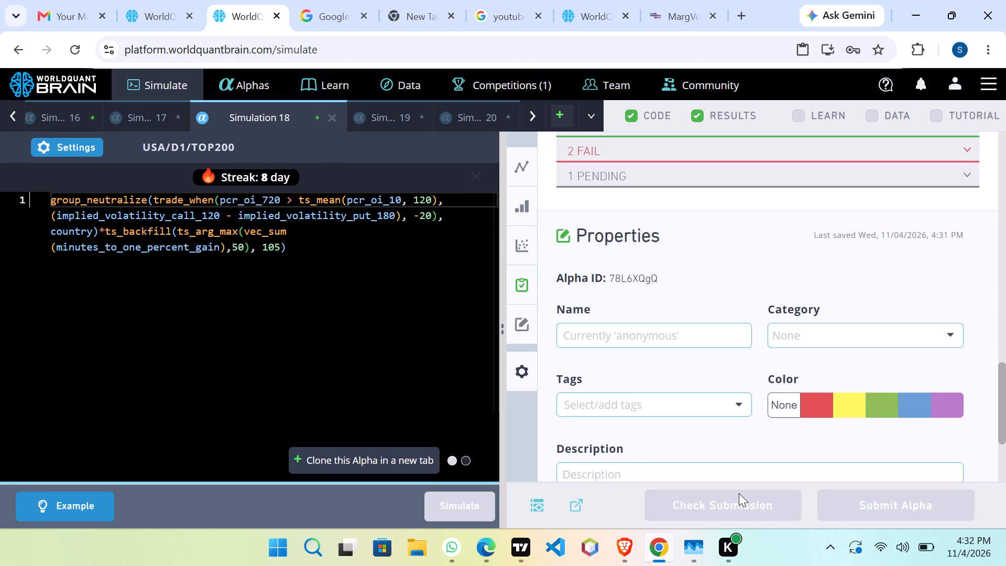
pyautogui.scroll(-3, 604, 312)
pyautogui.scroll(5, 604, 312)
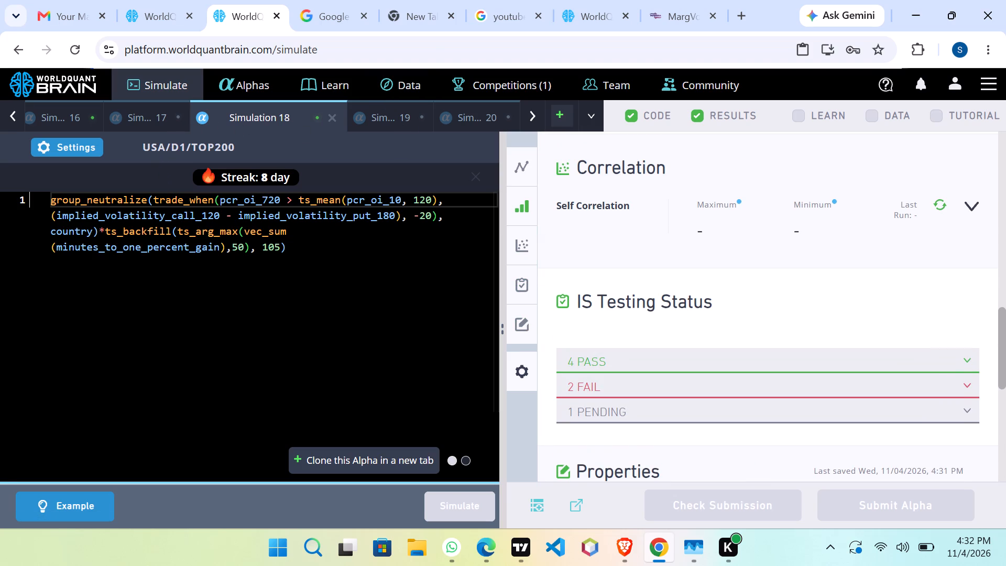
# Check Simulations 17, 18, 19 and 20 in turn for available simulation results.
pyautogui.click(157, 115)
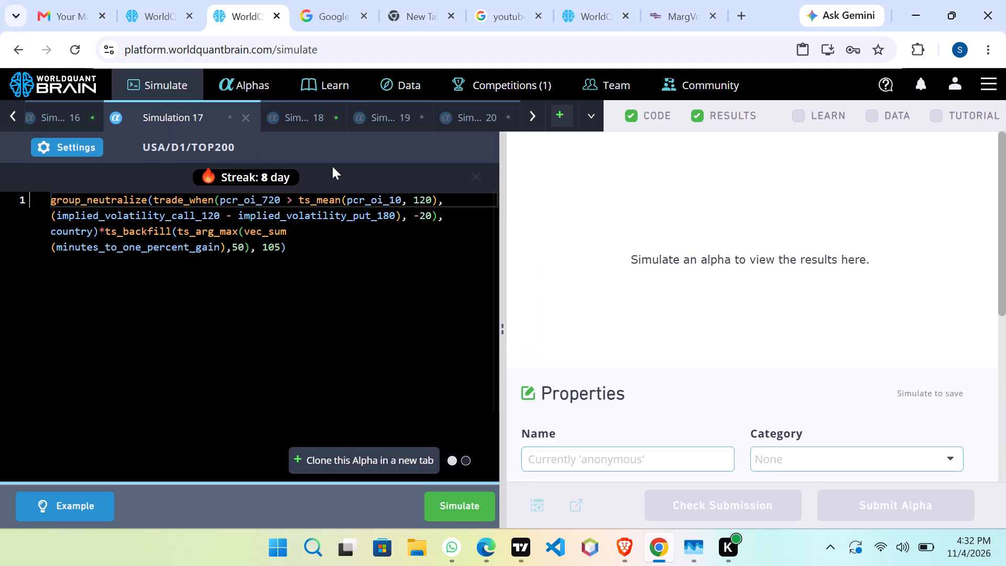
pyautogui.click(304, 112)
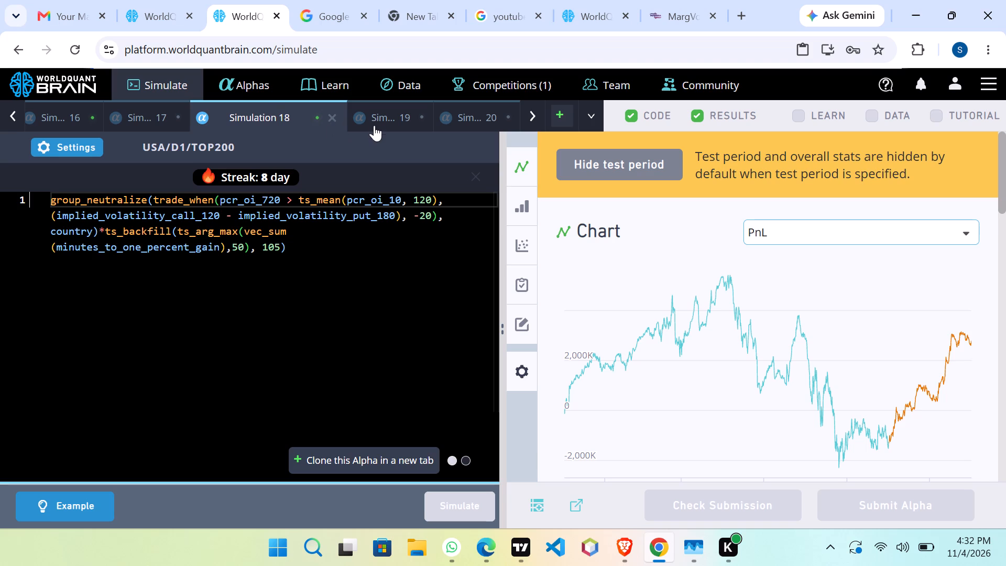
pyautogui.click(376, 122)
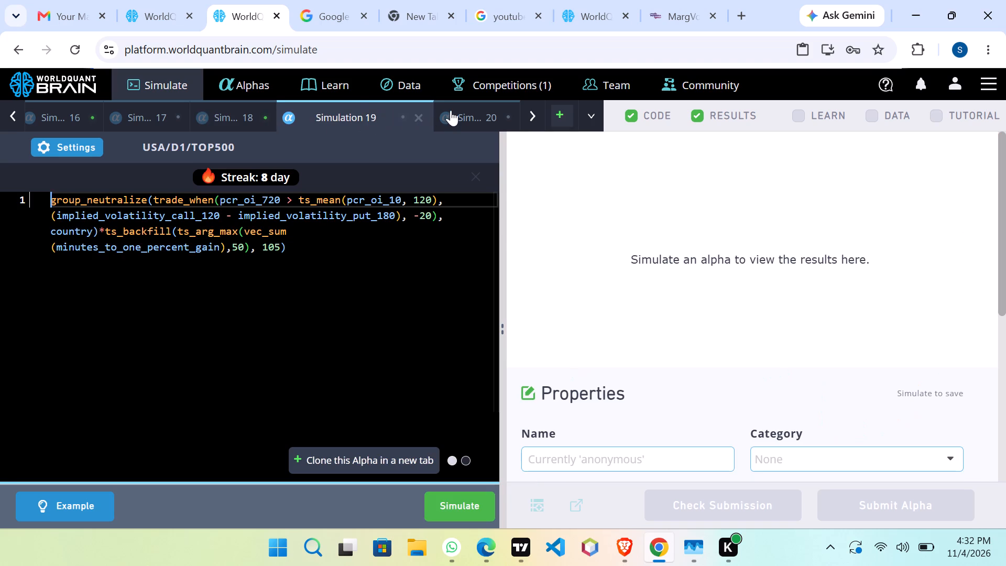
pyautogui.click(451, 110)
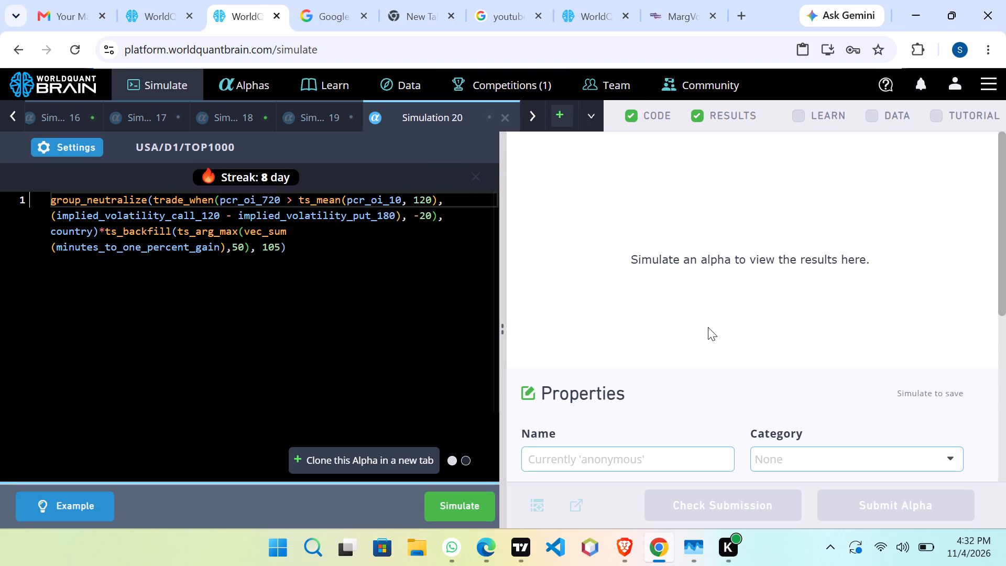
pyautogui.scroll(-5, 708, 327)
pyautogui.scroll(5, 679, 307)
# Open the tutorial and read its milestone page on the BRAIN Research Consultant role and the final certificate steps.
pyautogui.click(936, 109)
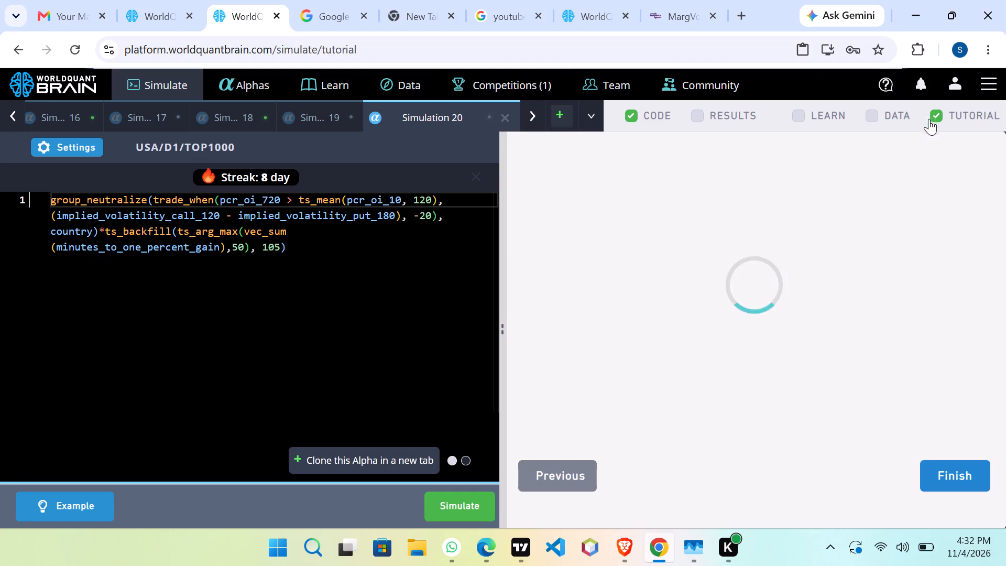
pyautogui.scroll(-4, 907, 354)
pyautogui.scroll(3, 891, 343)
pyautogui.scroll(1, 789, 333)
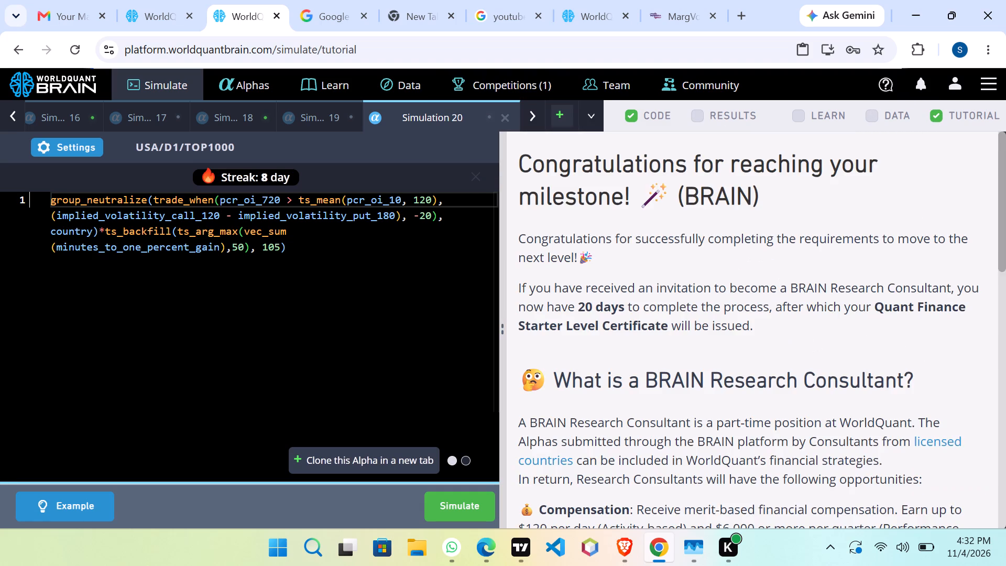
pyautogui.scroll(-2, 731, 264)
pyautogui.scroll(3, 728, 263)
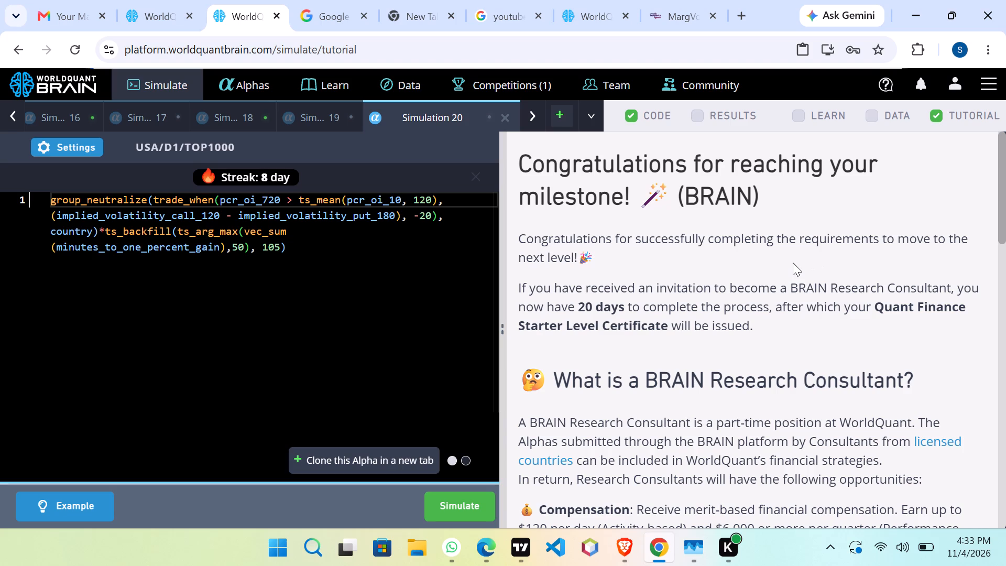
pyautogui.scroll(-1, 793, 263)
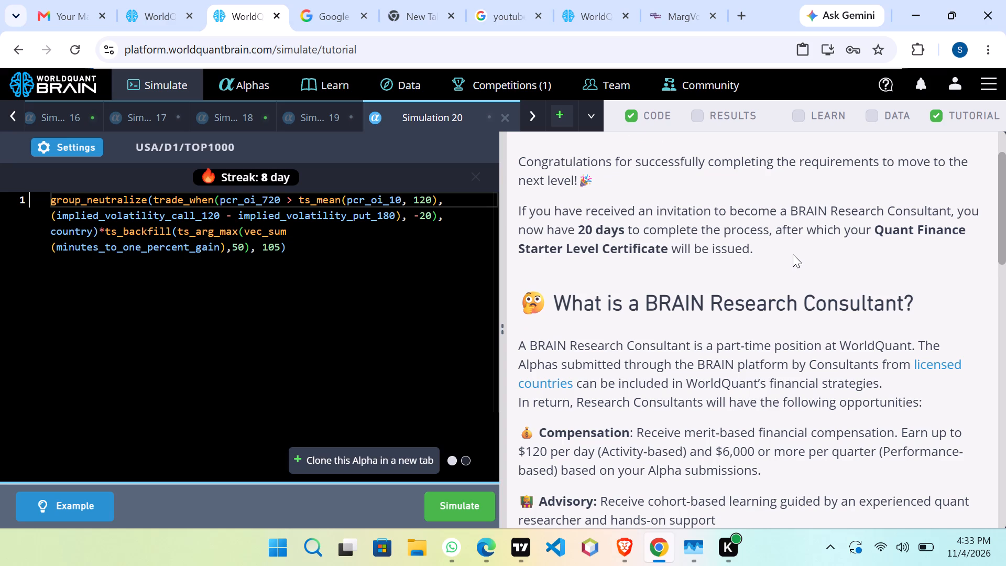
pyautogui.scroll(1, 793, 254)
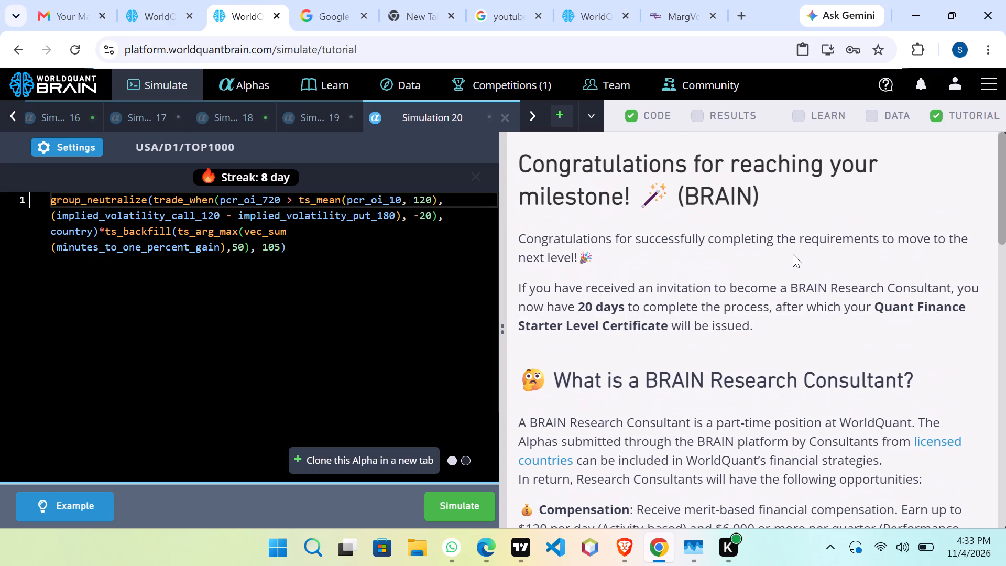
pyautogui.scroll(-2, 793, 254)
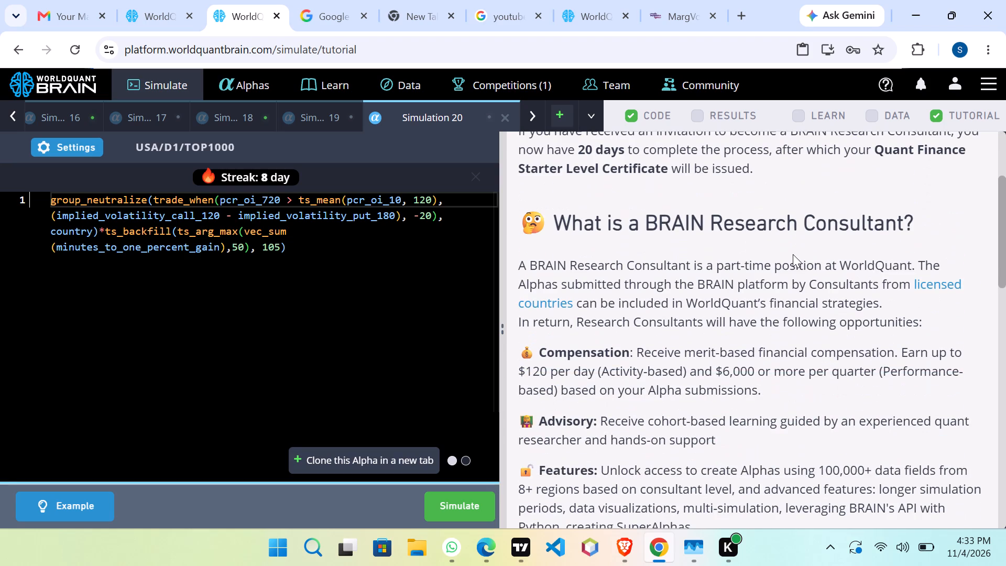
pyautogui.scroll(-1, 793, 254)
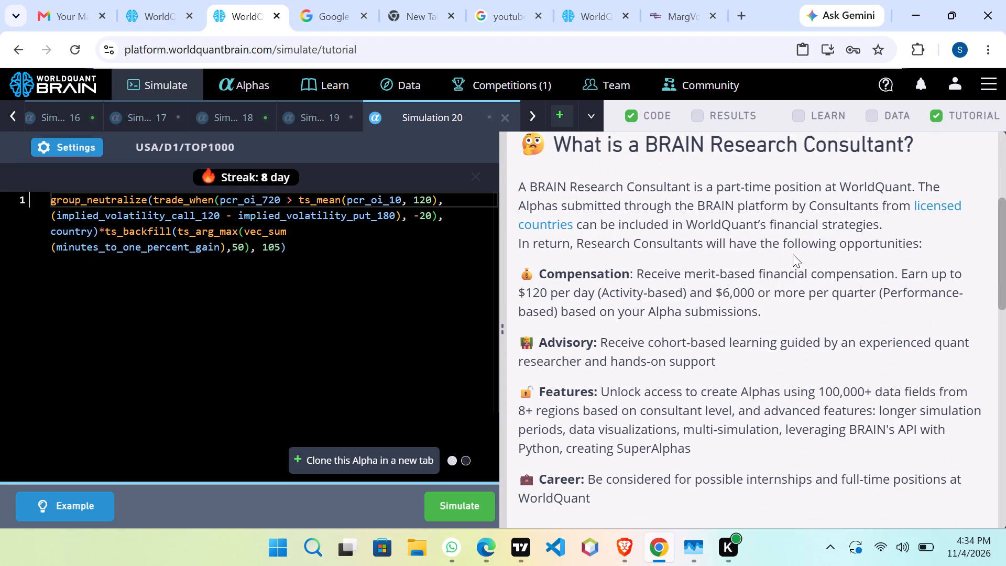
pyautogui.scroll(-1, 793, 254)
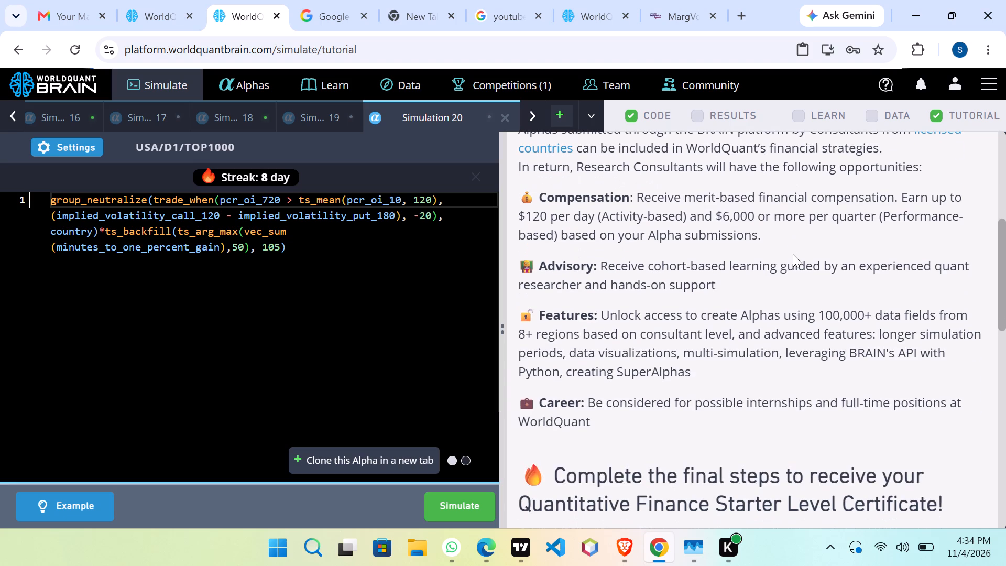
pyautogui.scroll(-1, 793, 254)
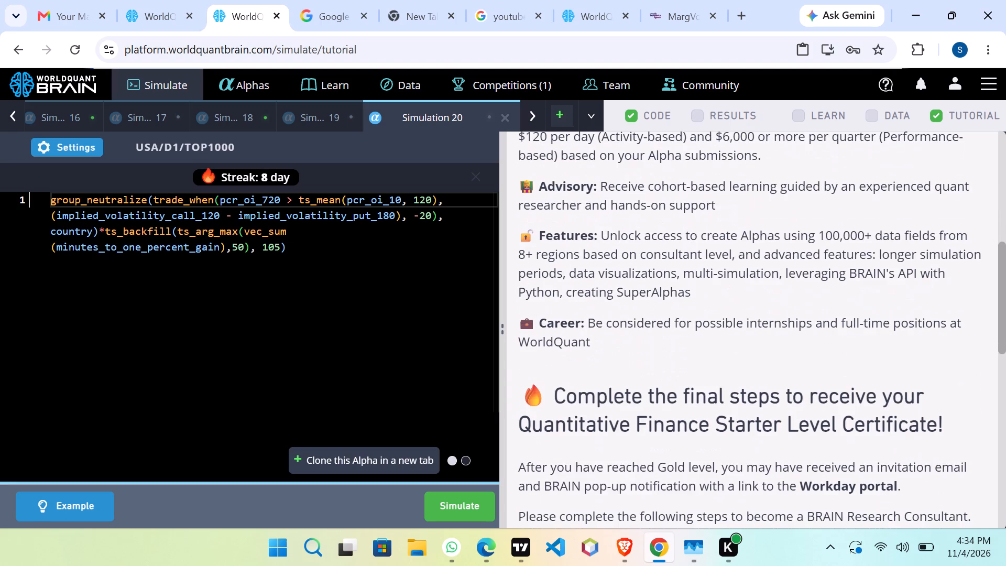
pyautogui.scroll(-1, 793, 254)
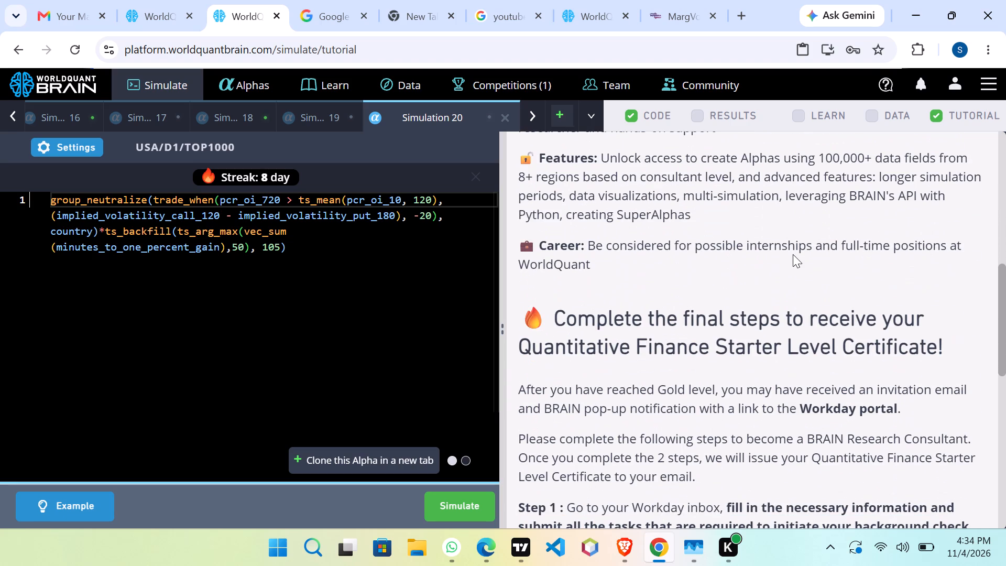
pyautogui.scroll(-2, 793, 254)
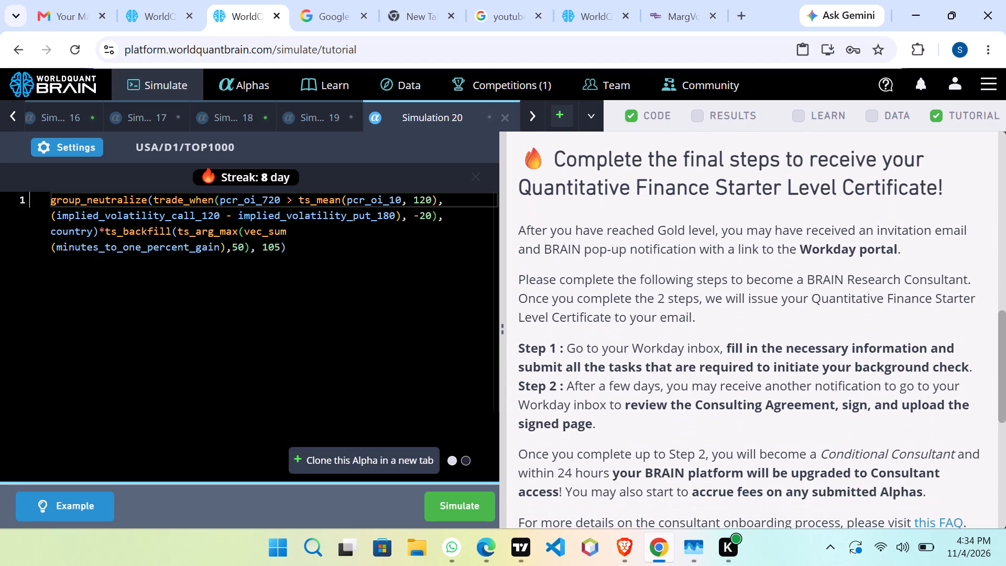
pyautogui.scroll(1, 792, 252)
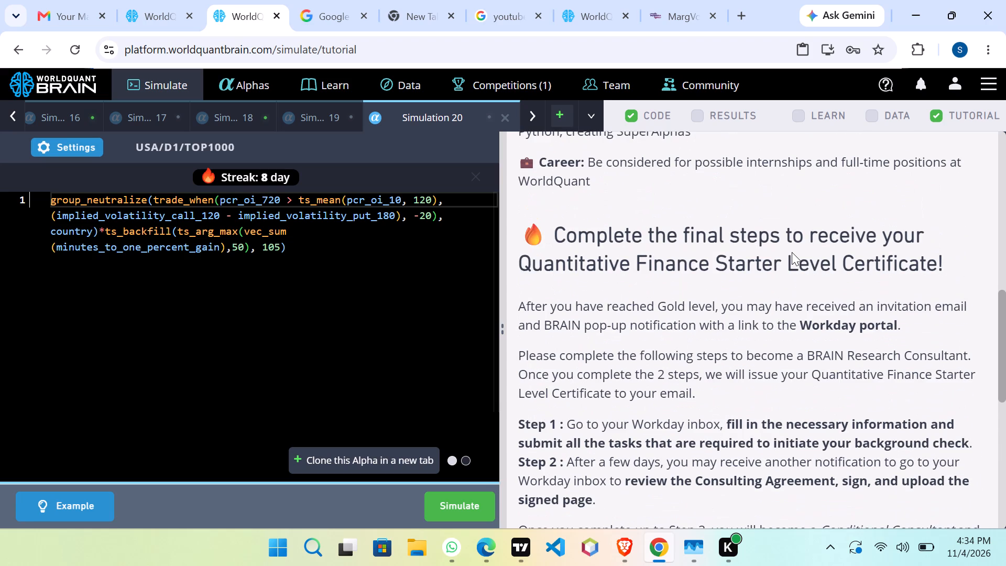
pyautogui.scroll(-3, 792, 252)
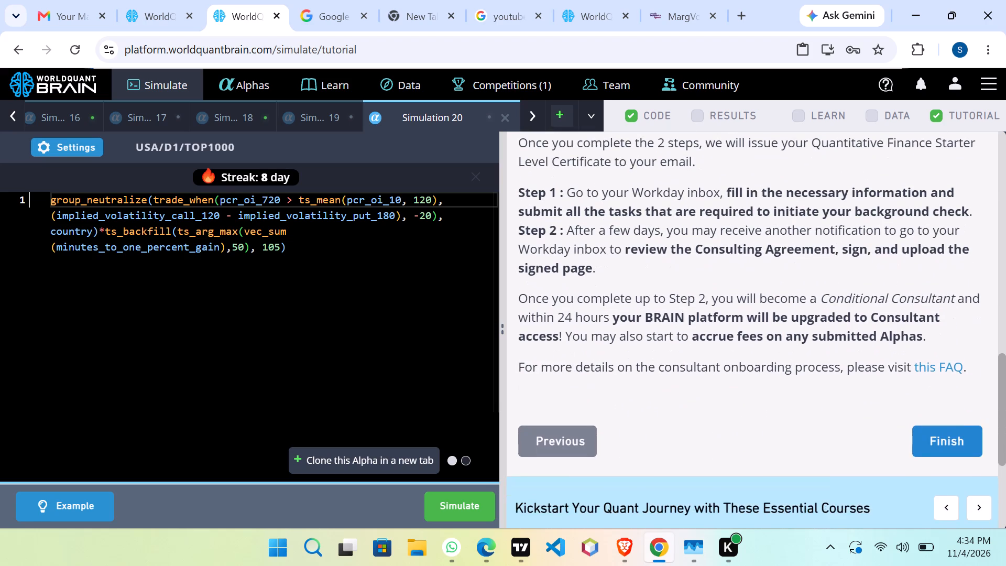
pyautogui.scroll(-3, 781, 238)
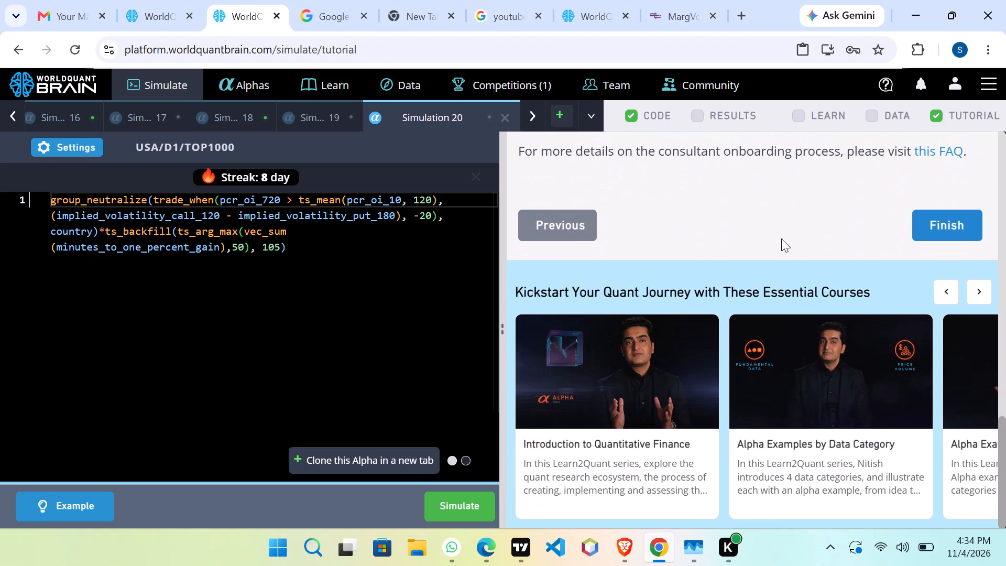
# Browse the essential quant courses offered at the end of the tutorial's milestone page.
pyautogui.scroll(-3, 771, 228)
pyautogui.scroll(-2, 797, 291)
pyautogui.click(980, 292)
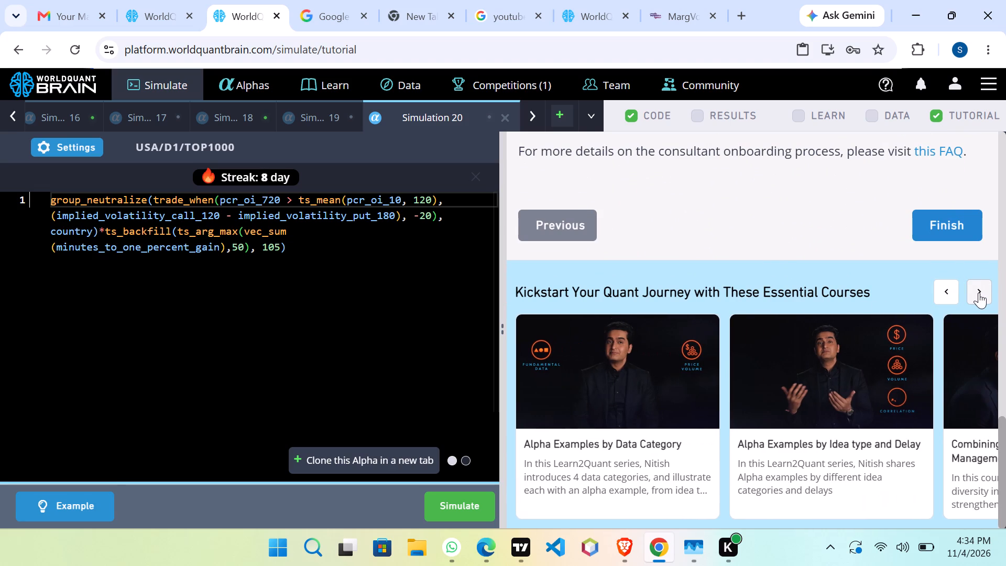
pyautogui.click(977, 292)
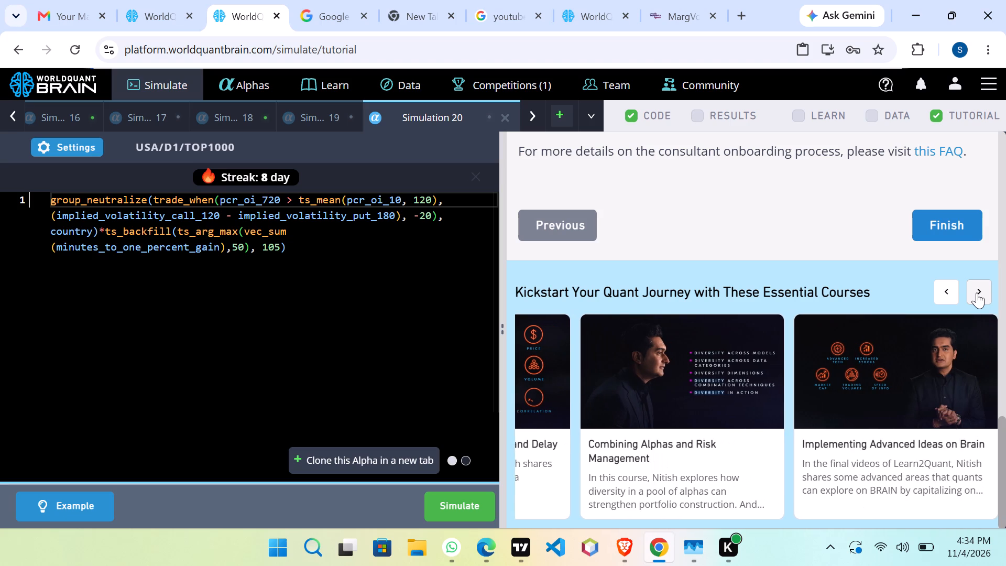
pyautogui.click(977, 292)
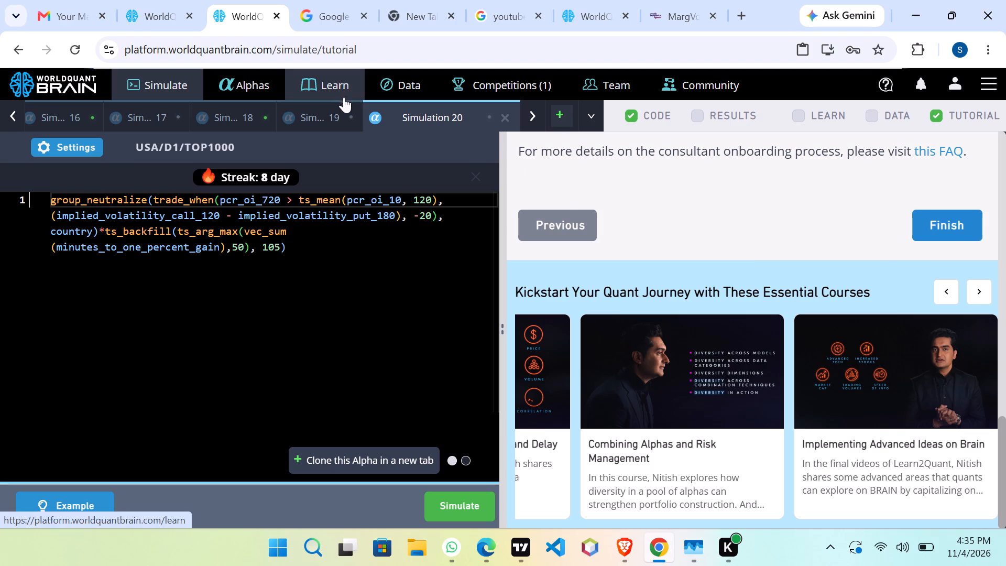
pyautogui.moveTo(540, 283); pyautogui.dragTo(539, 324)
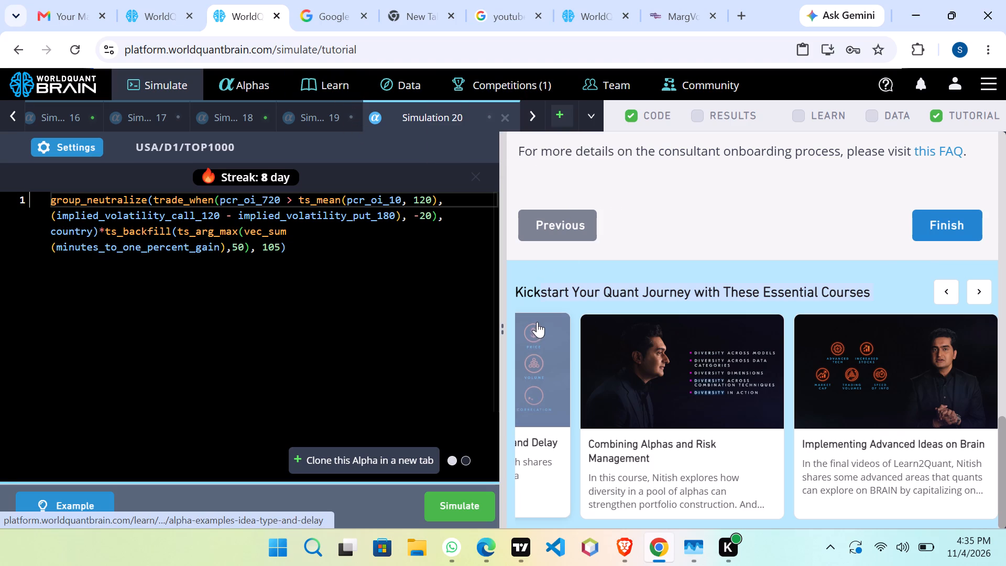
pyautogui.click(479, 312)
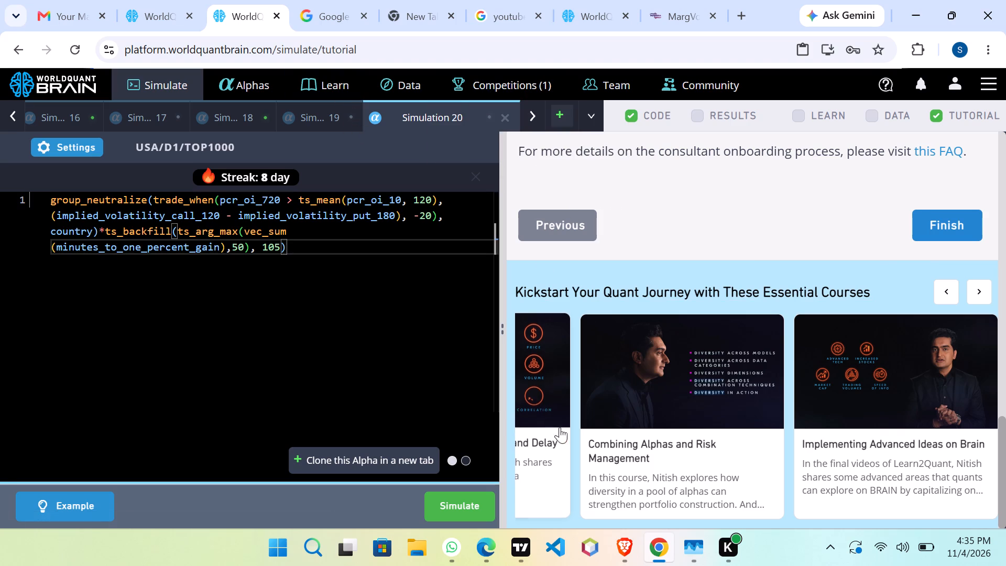
# Clone the Simulation 20 alpha and set the clone's neutralization to Market and its universe to TOP500.
pyautogui.click(401, 450)
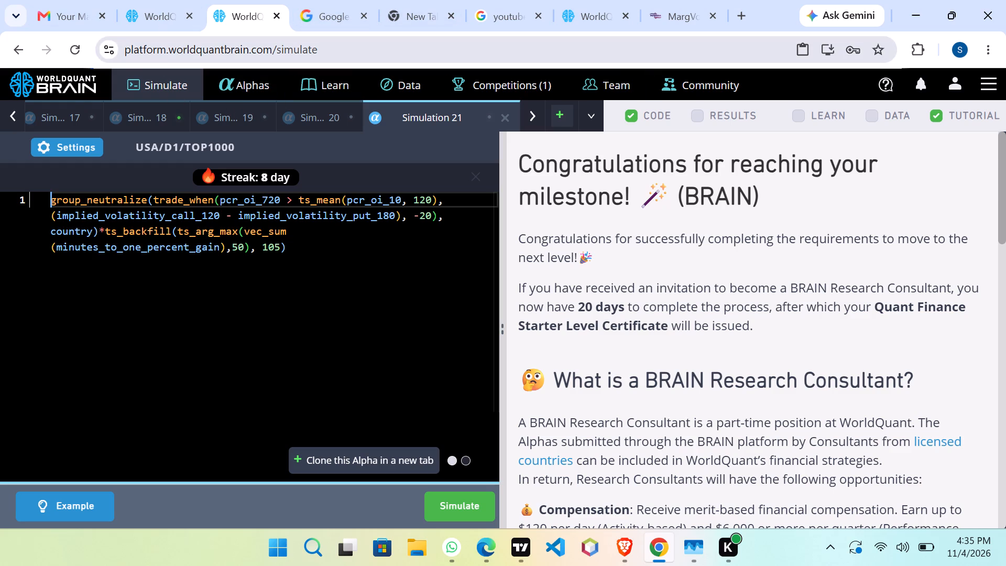
pyautogui.click(72, 142)
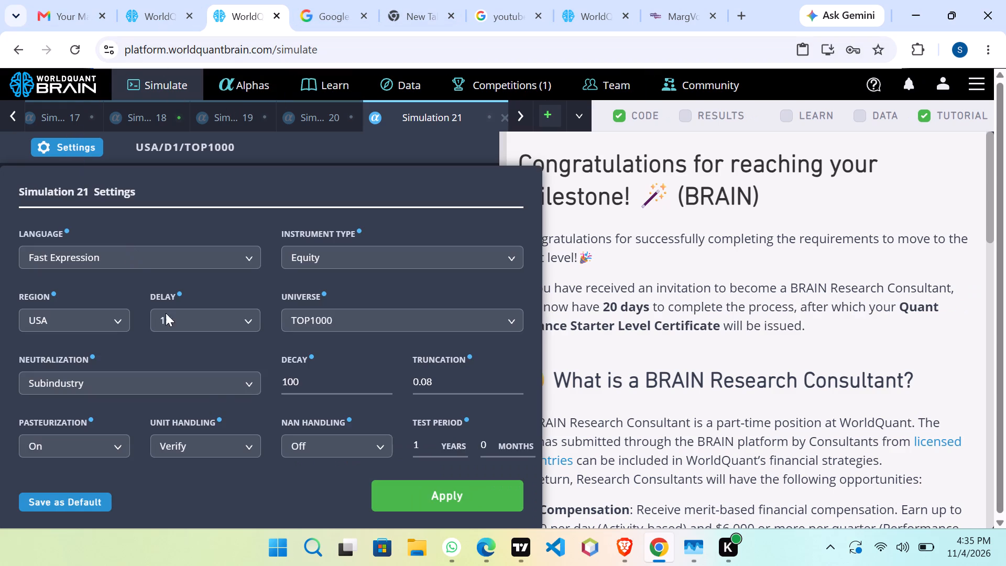
pyautogui.click(219, 378)
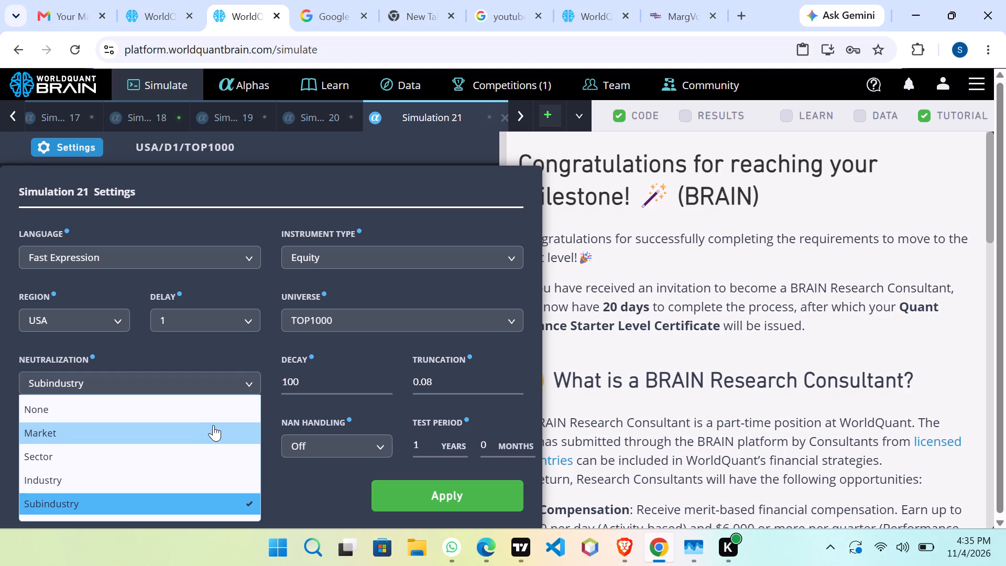
pyautogui.click(213, 425)
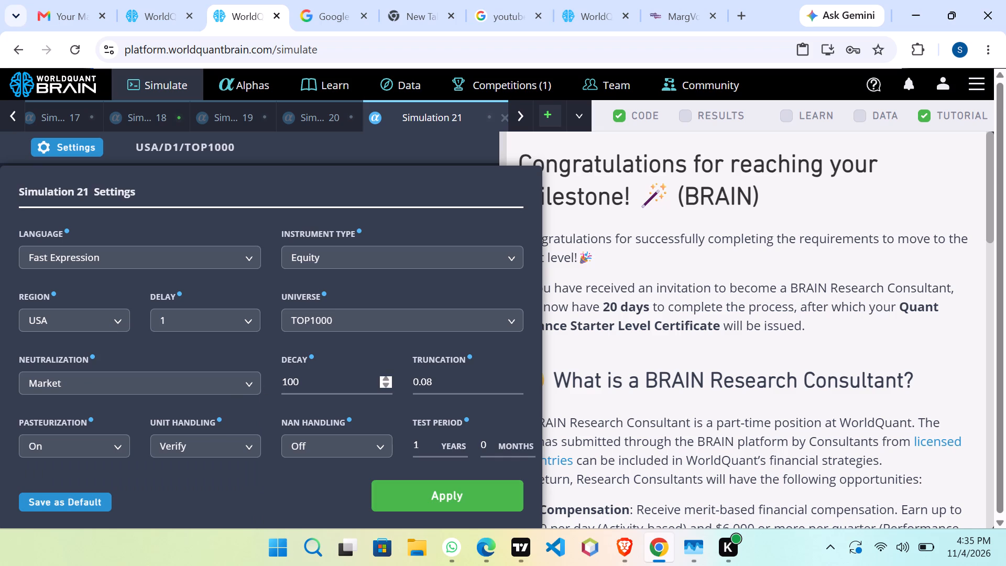
pyautogui.click(339, 318)
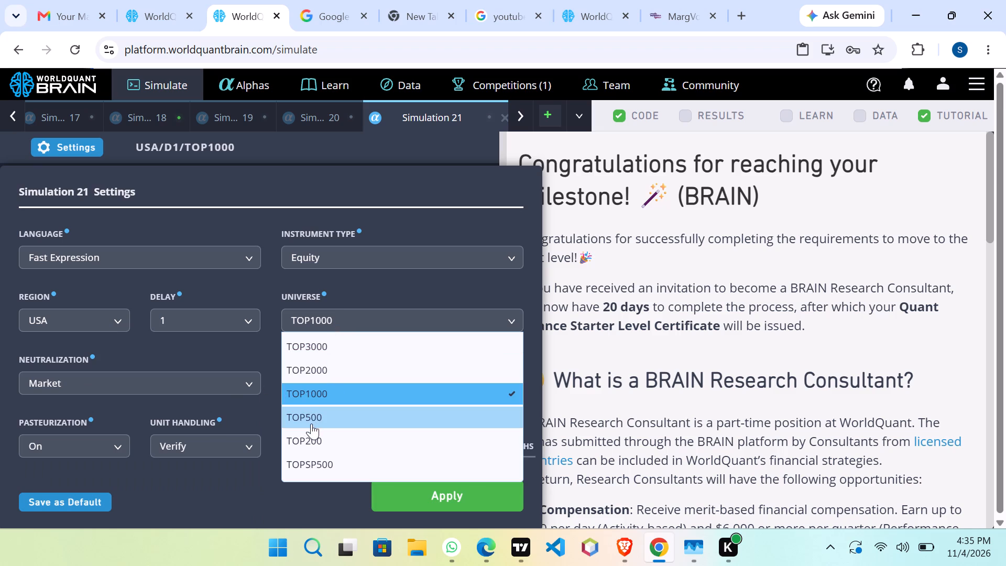
pyautogui.click(311, 408)
# Set the Simulation 21 decay to 125 and apply the changed settings.
pyautogui.click(317, 390)
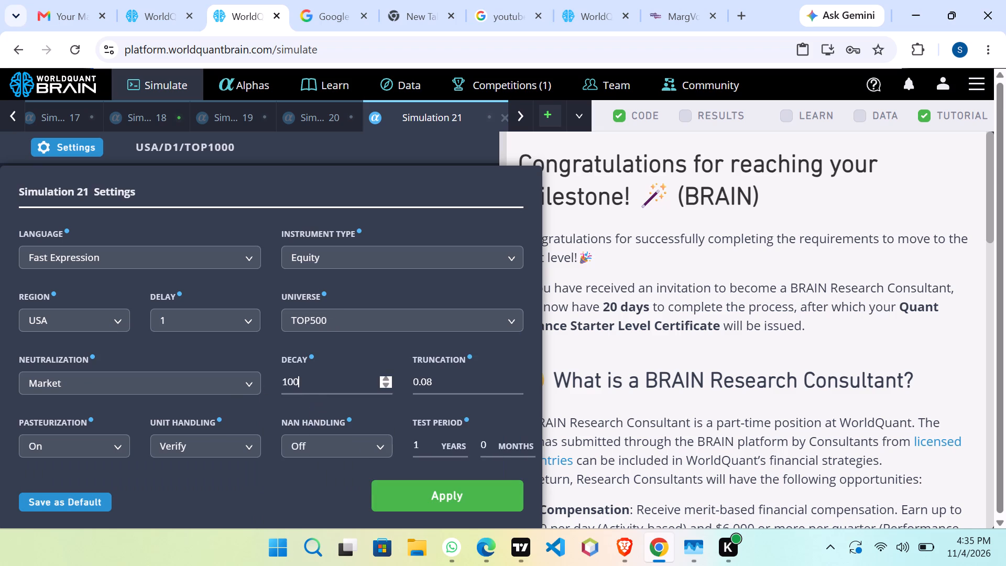
pyautogui.scroll(-2, 316, 389)
pyautogui.scroll(5, 314, 387)
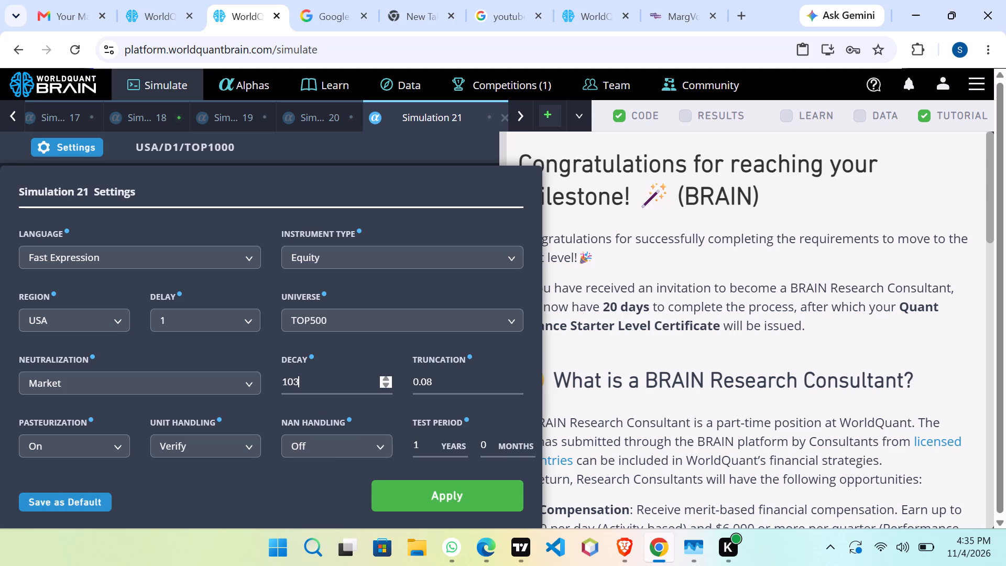
pyautogui.scroll(12, 314, 387)
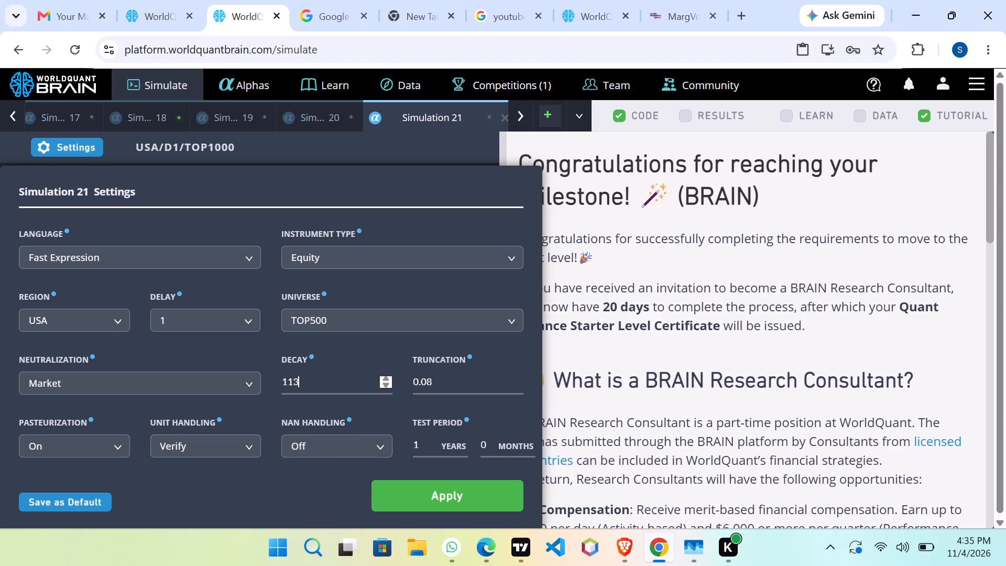
pyautogui.scroll(2, 313, 383)
pyautogui.scroll(-1, 313, 382)
pyautogui.scroll(13, 313, 382)
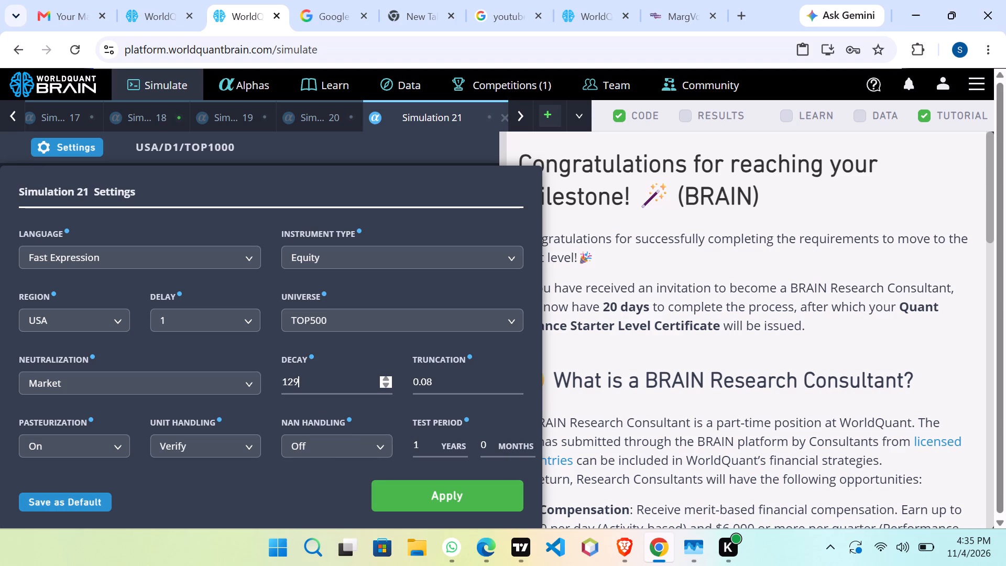
pyautogui.scroll(1, 316, 377)
pyautogui.scroll(-1, 316, 377)
pyautogui.scroll(2, 316, 377)
pyautogui.scroll(-6, 316, 377)
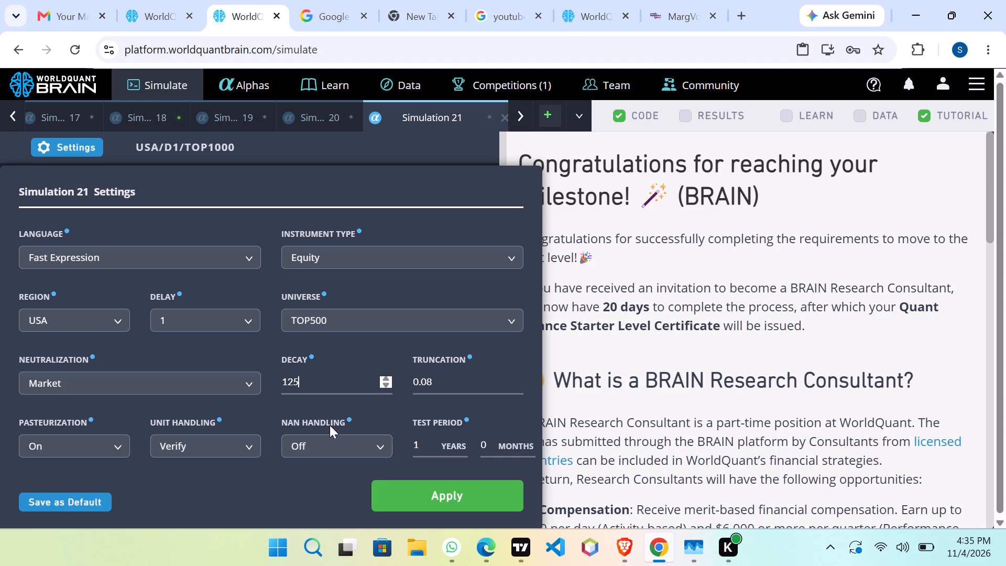
pyautogui.click(424, 488)
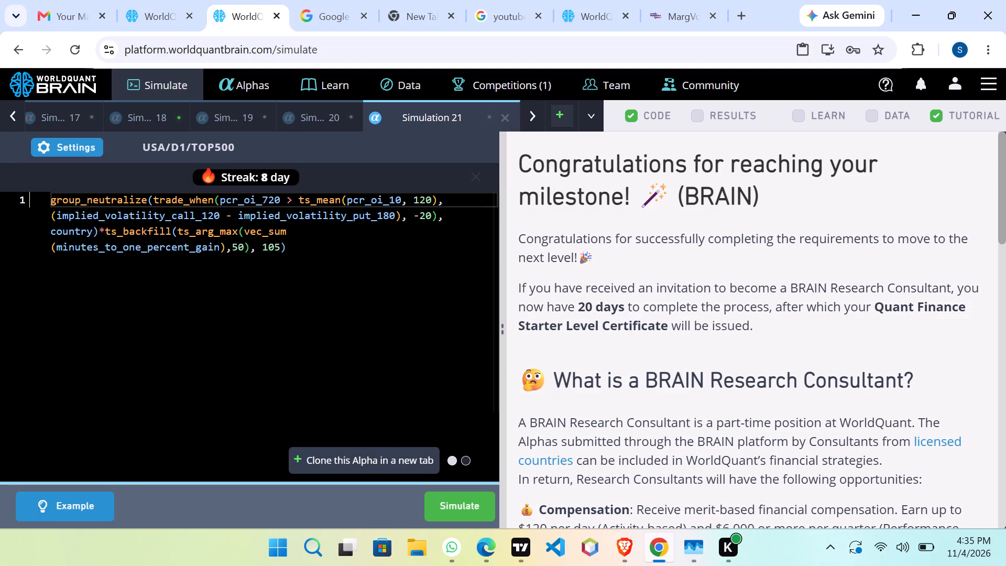
# Clone the Simulation 21 alpha in a new tab and simulate the clone.
pyautogui.click(352, 451)
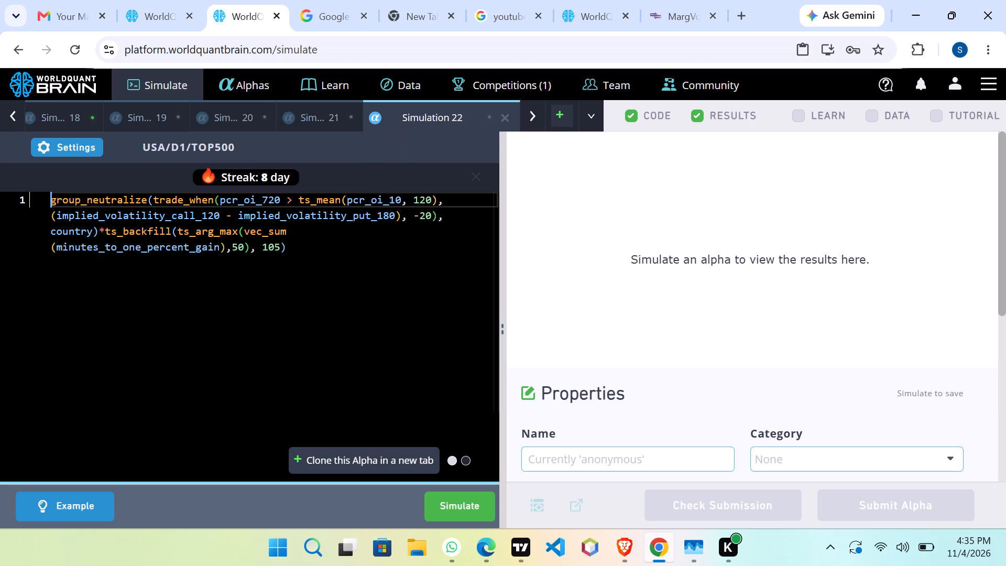
pyautogui.click(471, 501)
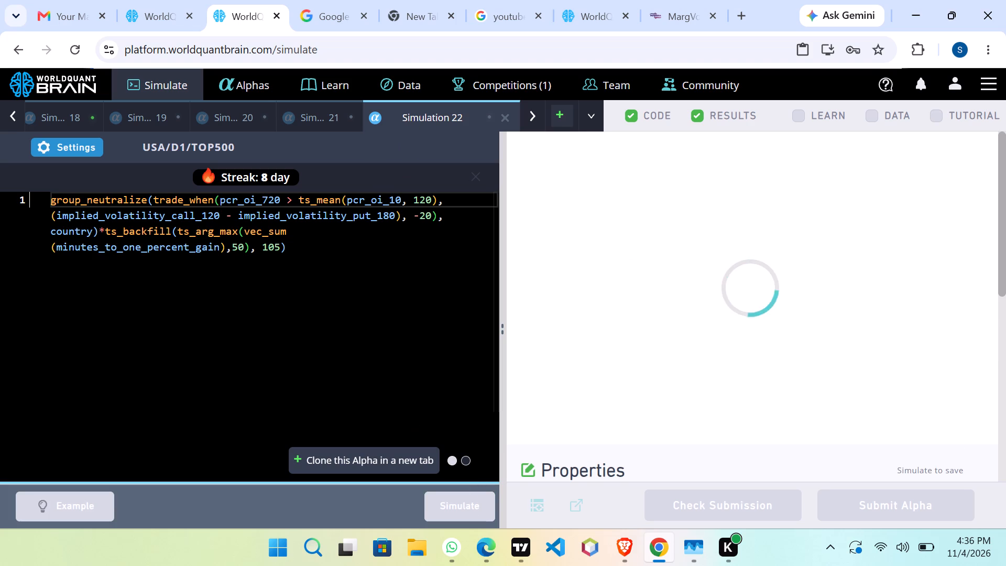
# Clone the Simulation 22 alpha in a new tab.
pyautogui.click(394, 455)
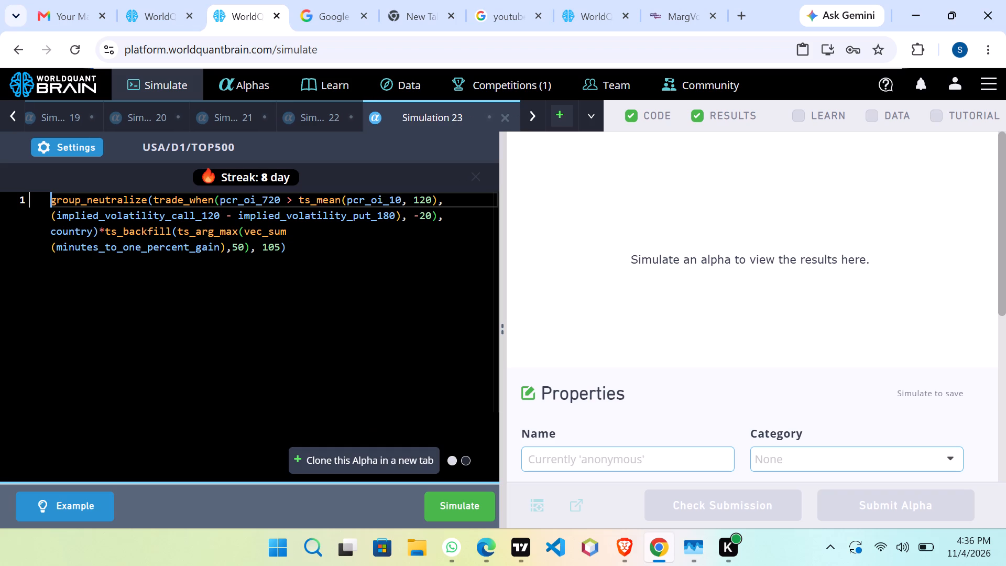
# Return to Simulation 21, show its results view and simulate the alpha.
pyautogui.click(300, 111)
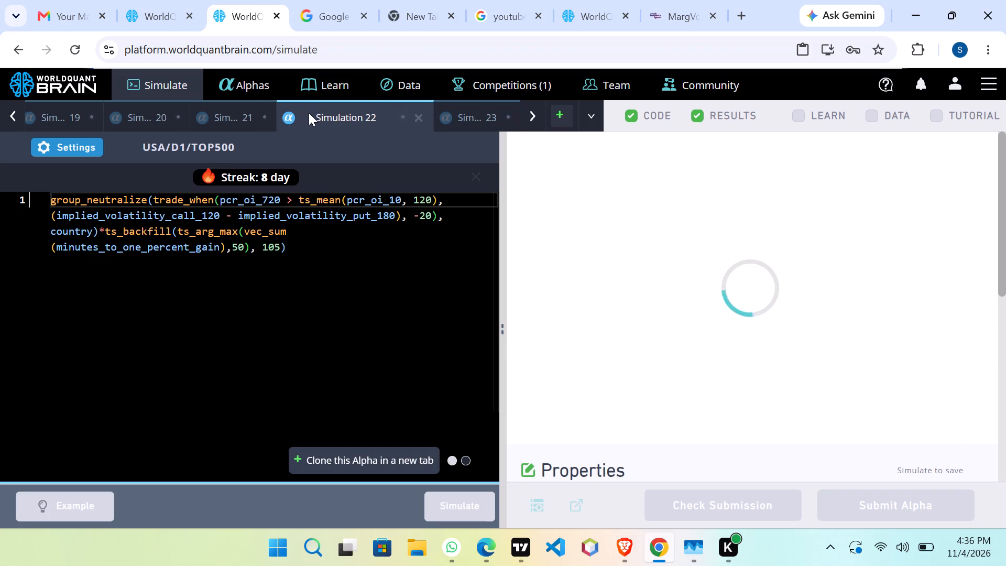
pyautogui.click(232, 105)
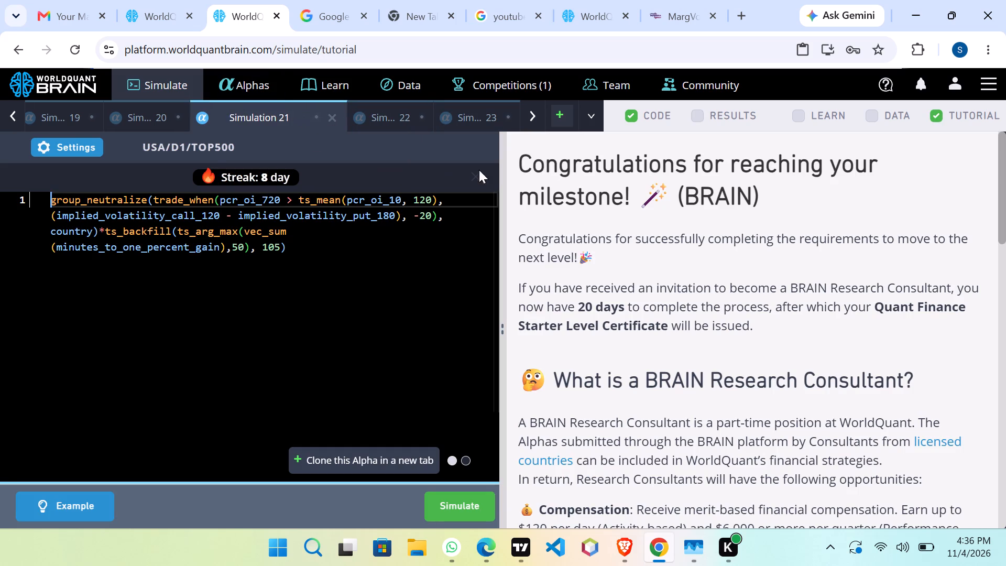
pyautogui.click(694, 114)
pyautogui.scroll(-5, 583, 301)
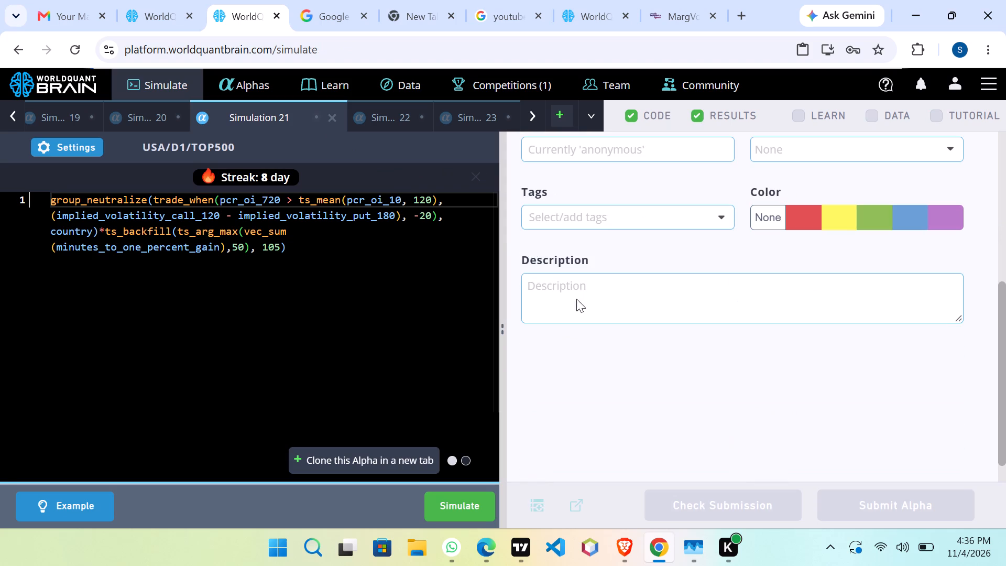
pyautogui.scroll(-5, 576, 299)
pyautogui.scroll(14, 576, 282)
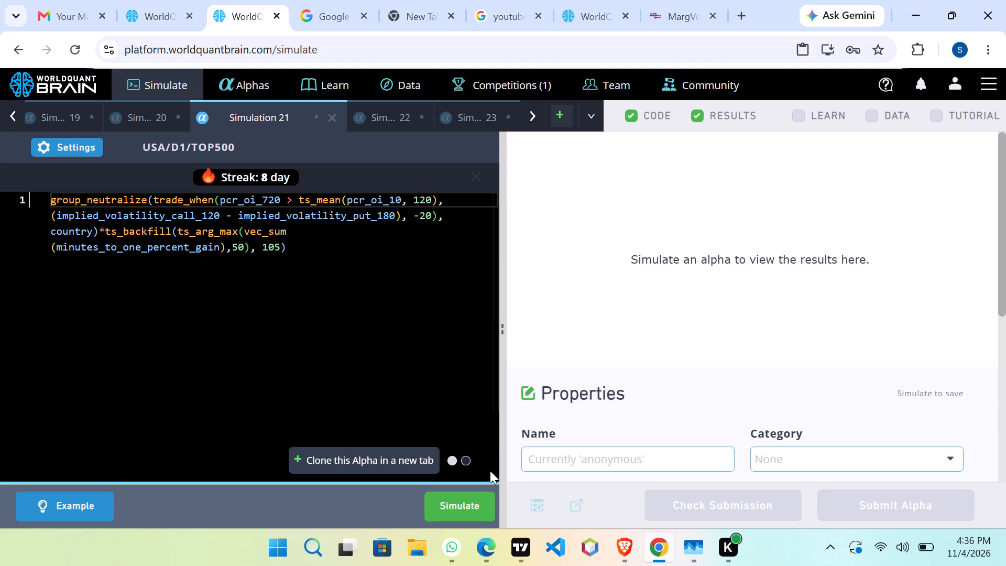
pyautogui.click(480, 499)
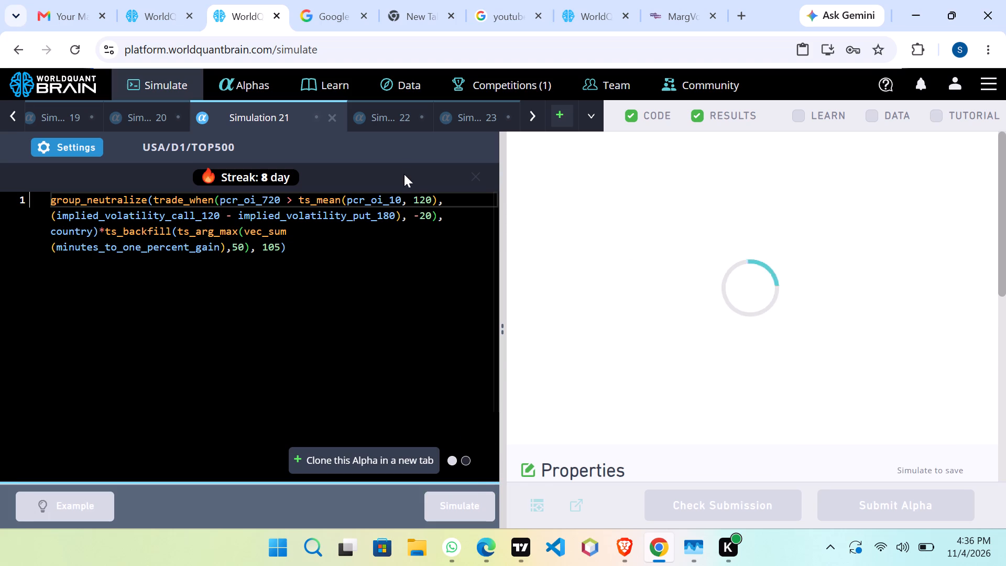
# Open the settings of Simulation 23 and set its neutralization to Industry.
pyautogui.click(393, 113)
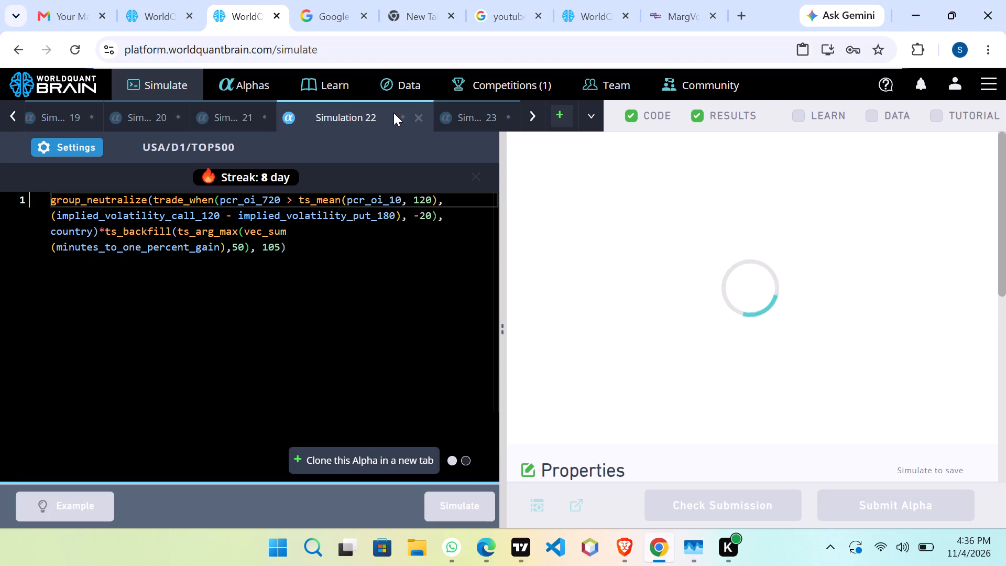
pyautogui.click(447, 106)
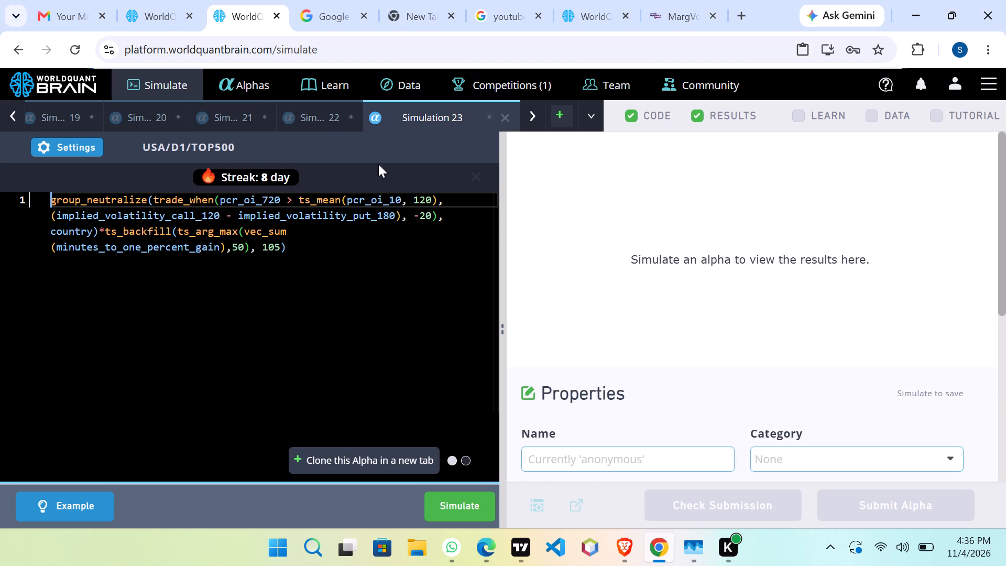
pyautogui.click(80, 139)
pyautogui.scroll(-5, 194, 323)
pyautogui.scroll(-1, 175, 276)
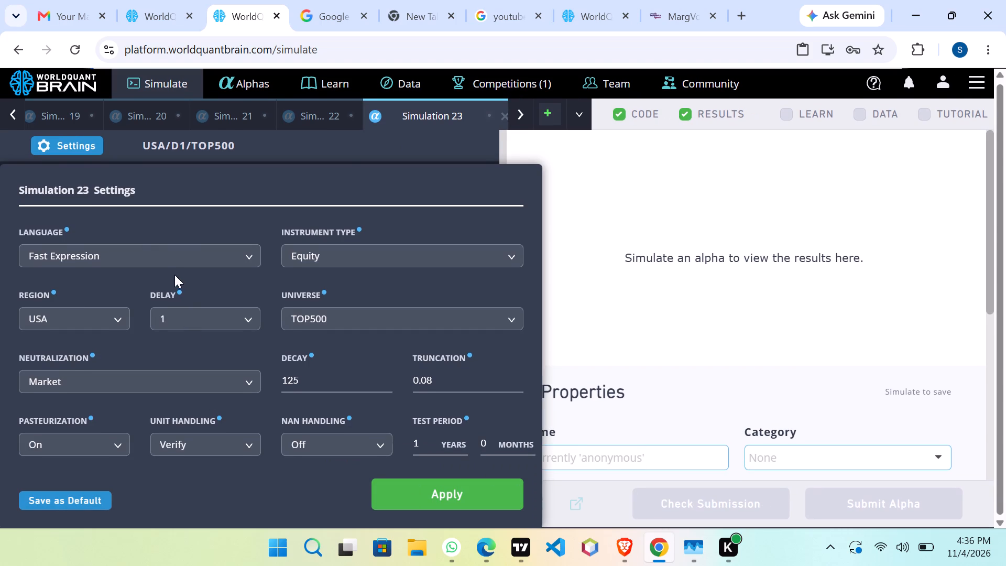
pyautogui.scroll(-3, 176, 266)
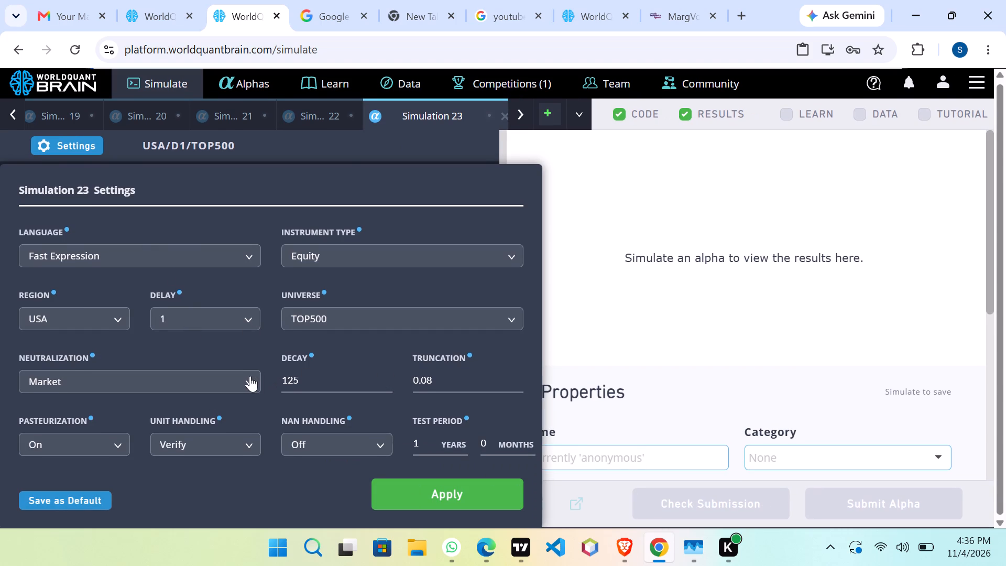
pyautogui.click(250, 376)
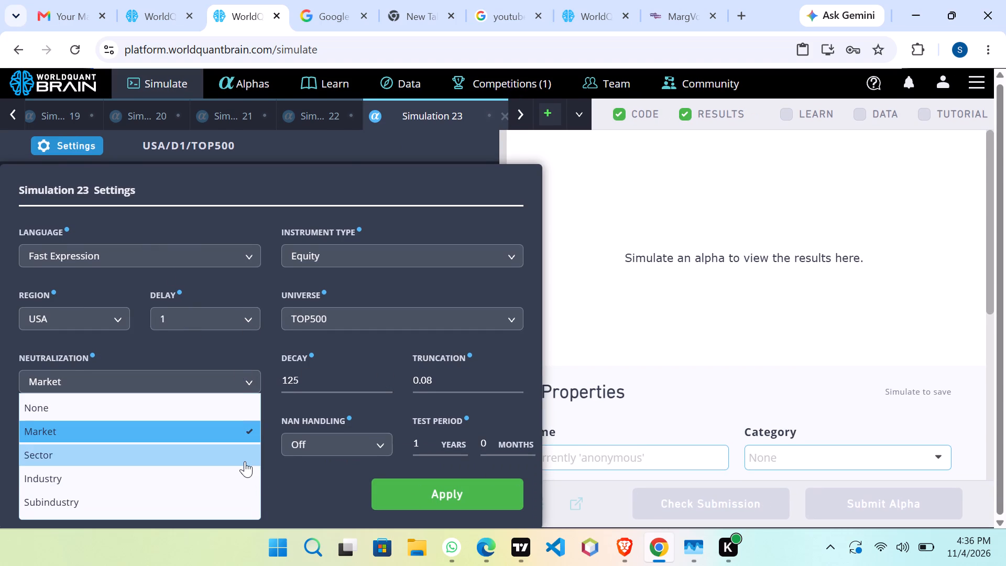
pyautogui.moveTo(244, 469); pyautogui.dragTo(239, 464)
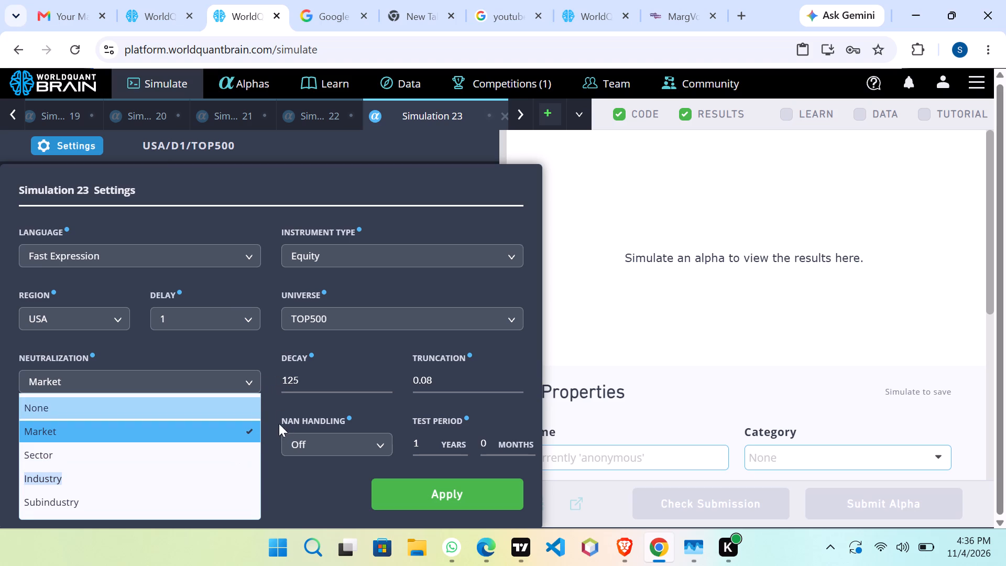
pyautogui.click(218, 469)
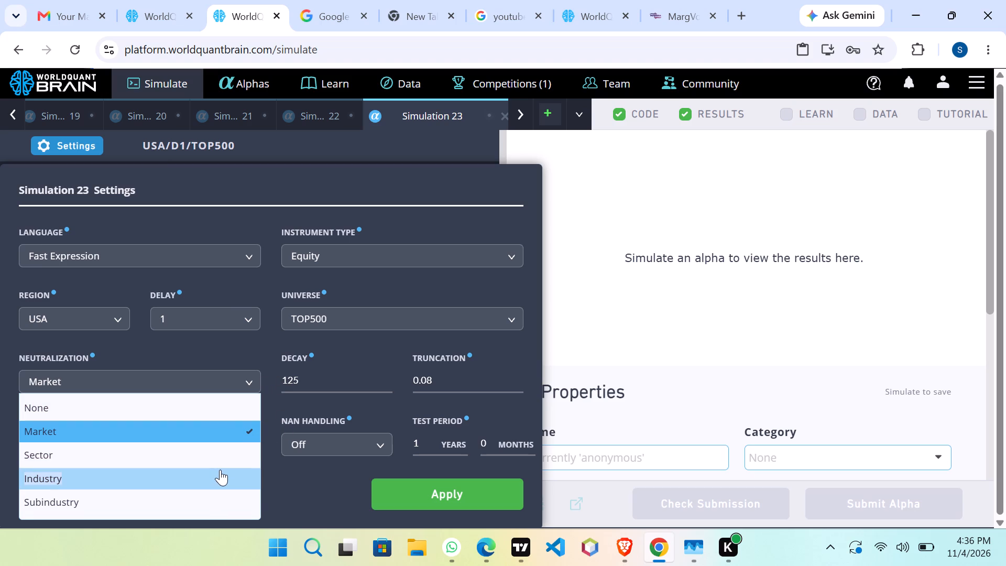
pyautogui.moveTo(221, 475); pyautogui.dragTo(215, 463)
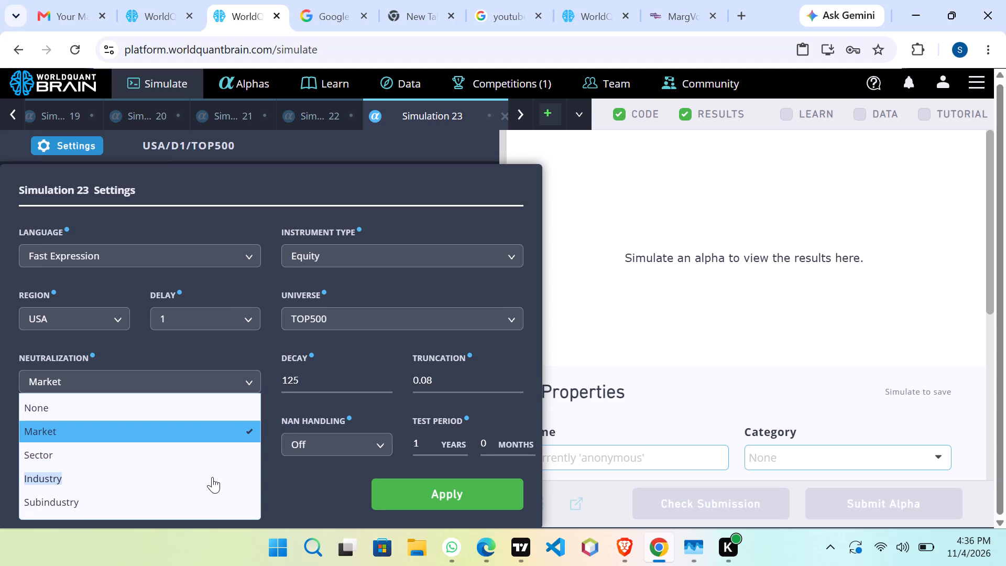
pyautogui.click(211, 475)
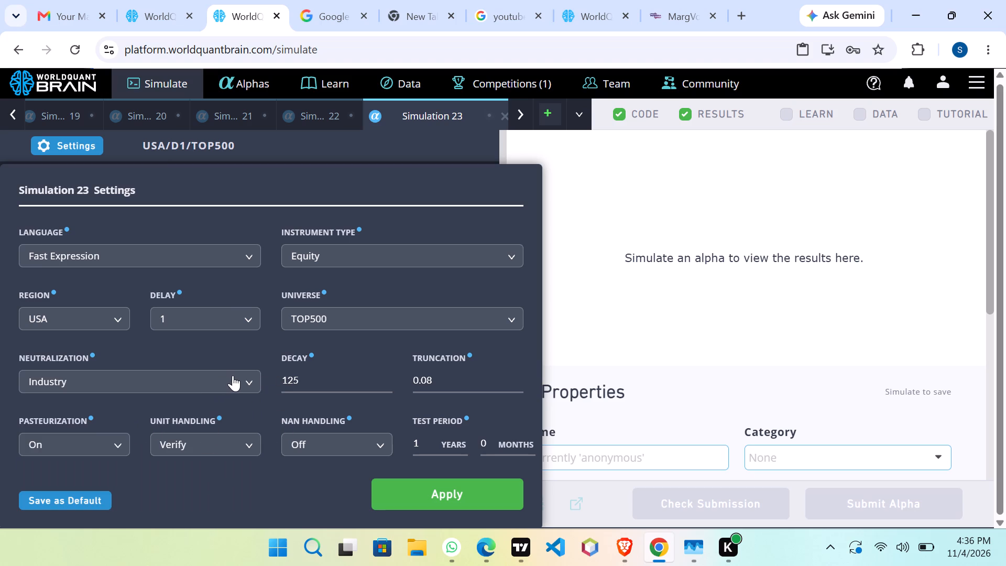
pyautogui.moveTo(235, 377); pyautogui.dragTo(240, 384)
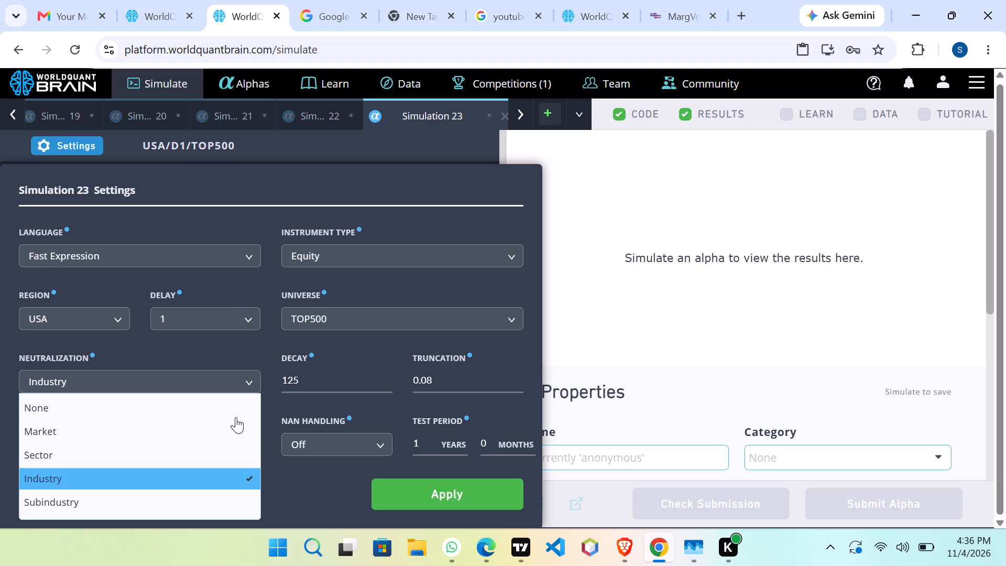
pyautogui.click(315, 384)
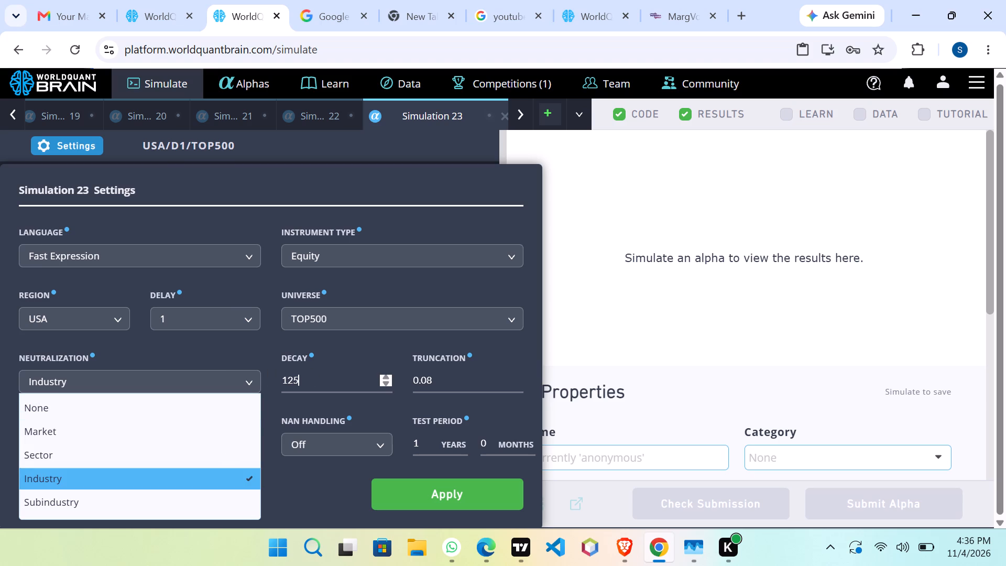
pyautogui.click(316, 385)
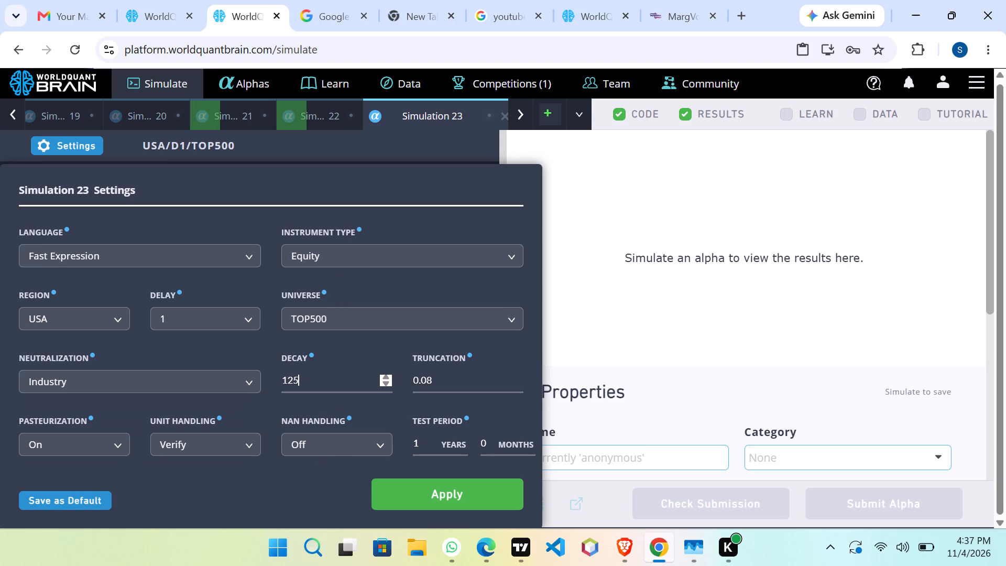
# Set the Simulation 23 universe to TOPSP500.
pyautogui.click(326, 314)
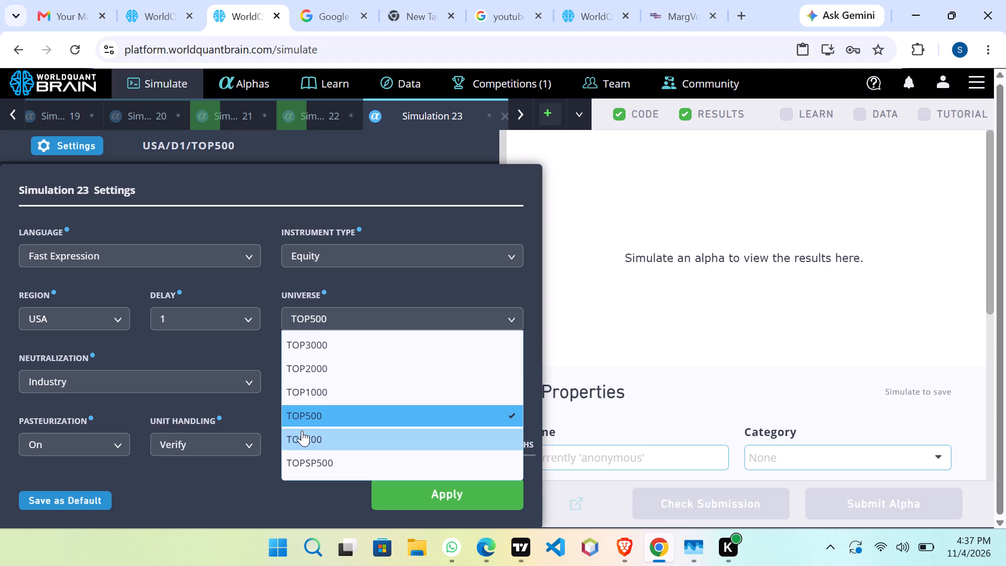
pyautogui.click(308, 454)
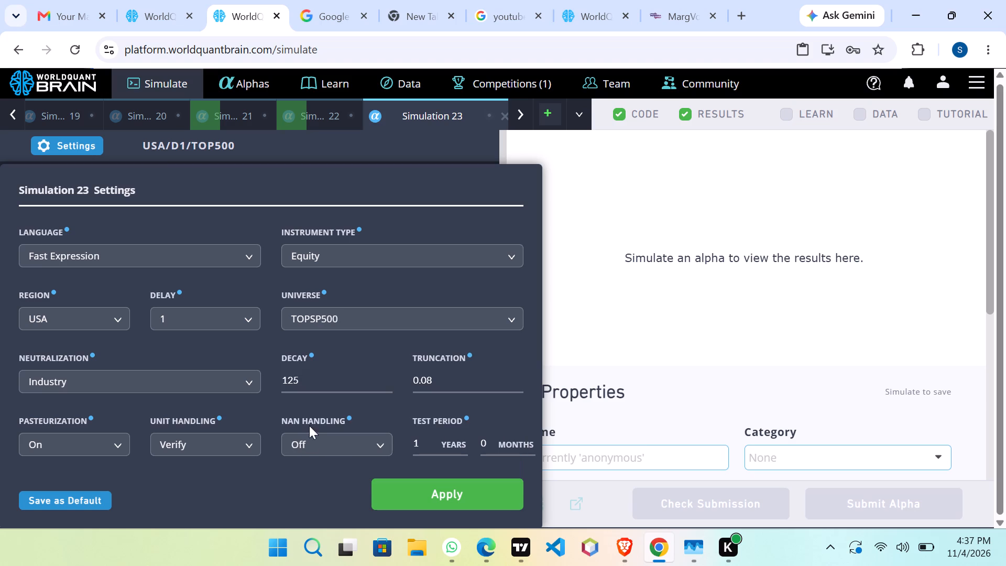
# Raise the Simulation 23 decay to 190 and apply the changed settings.
pyautogui.click(340, 383)
pyautogui.scroll(20, 340, 383)
pyautogui.scroll(20, 341, 383)
pyautogui.scroll(16, 341, 383)
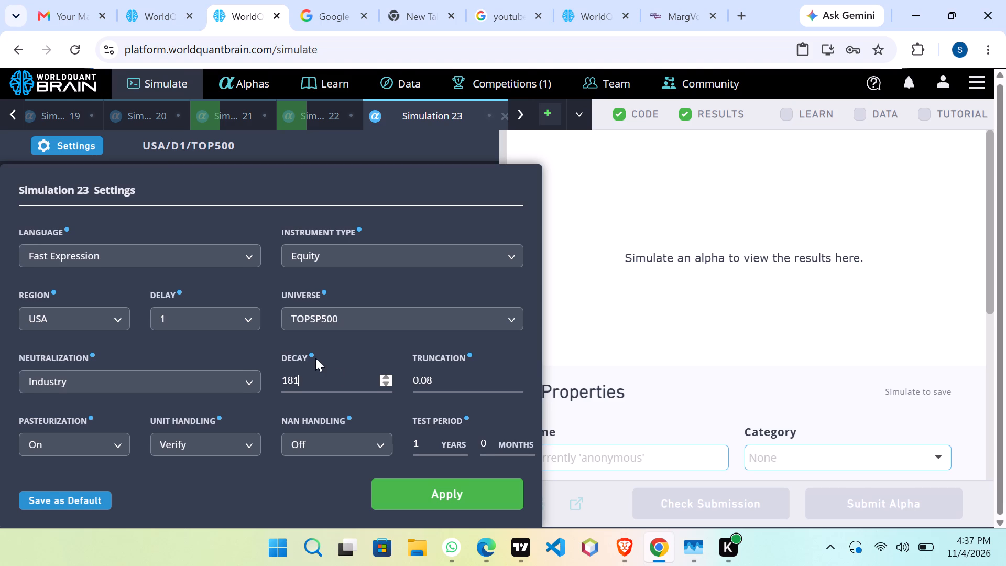
pyautogui.scroll(6, 315, 358)
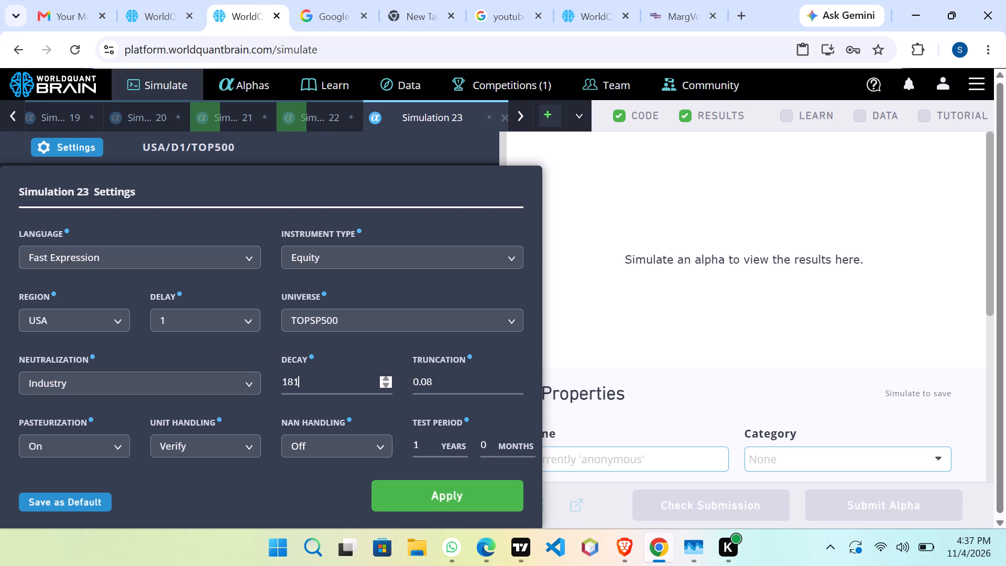
pyautogui.scroll(9, 301, 381)
pyautogui.click(413, 492)
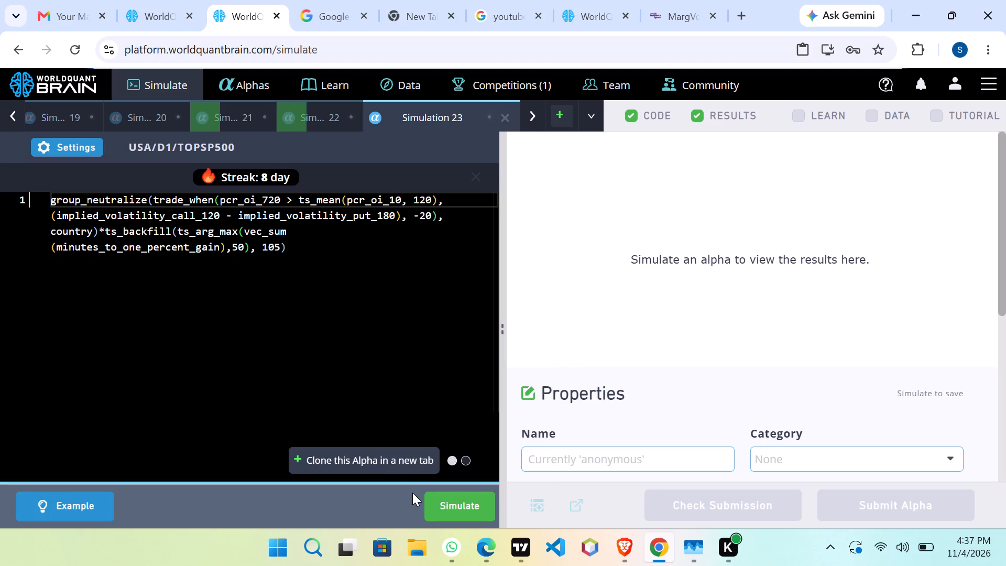
# Simulate the Simulation 23 alpha with its new settings.
pyautogui.click(458, 505)
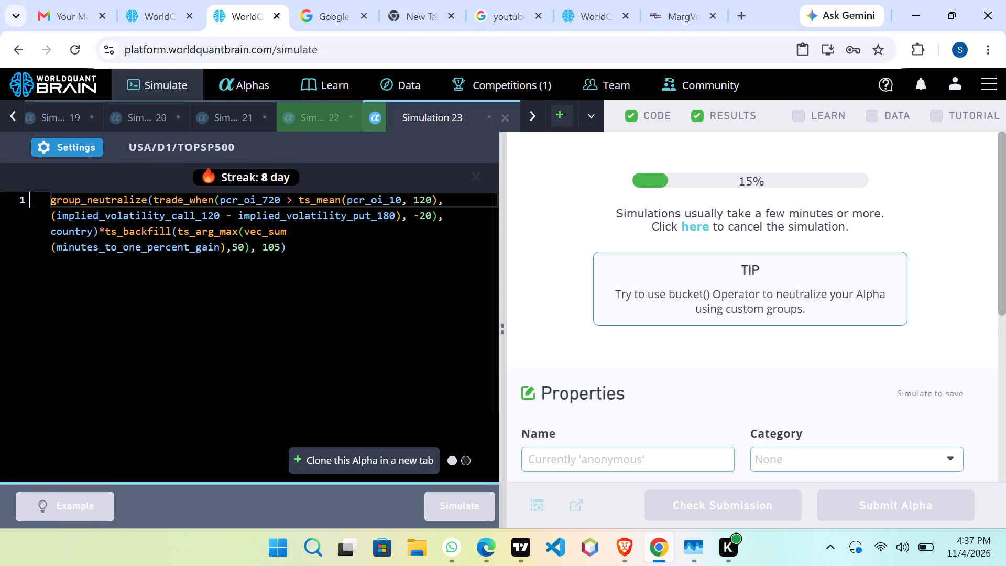
# Show the test period in the Simulation 21 results, then run its self-correlation check and examine the testing status.
pyautogui.click(256, 118)
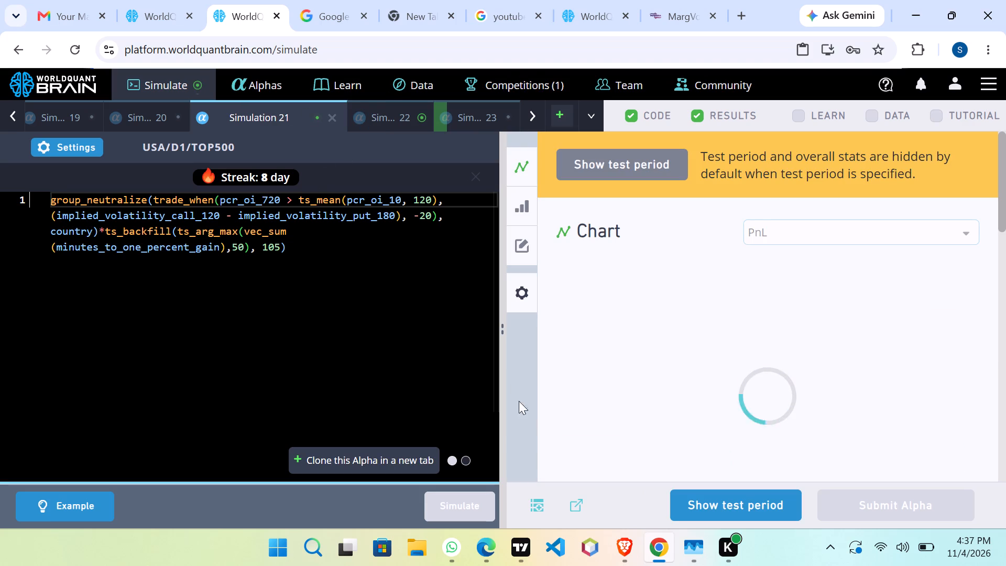
pyautogui.scroll(-4, 597, 390)
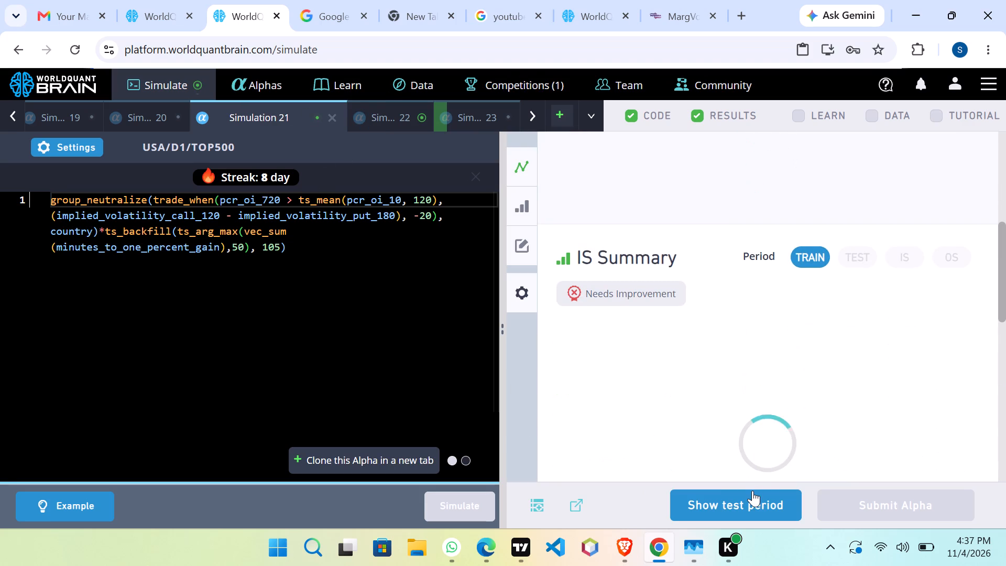
pyautogui.click(752, 492)
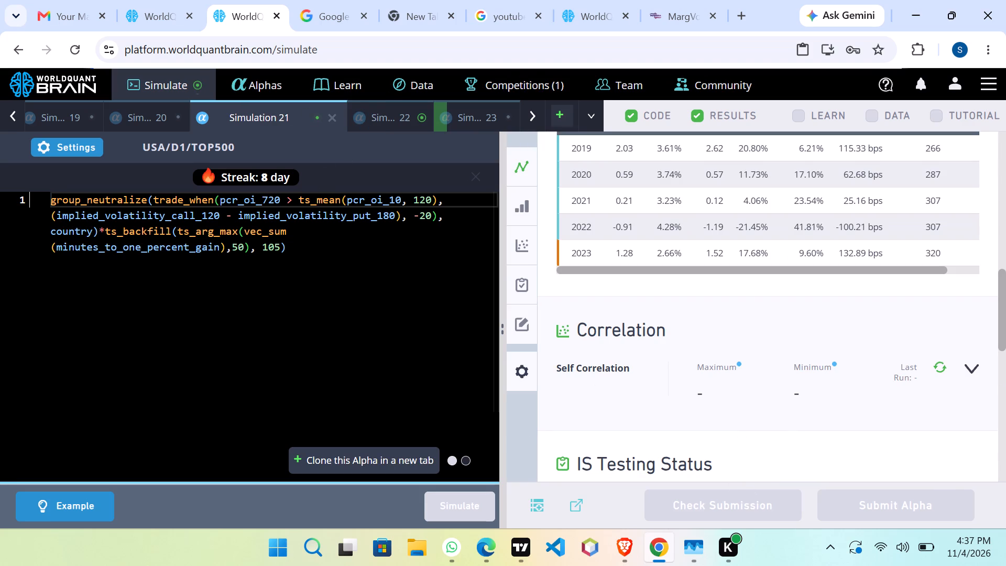
pyautogui.click(941, 366)
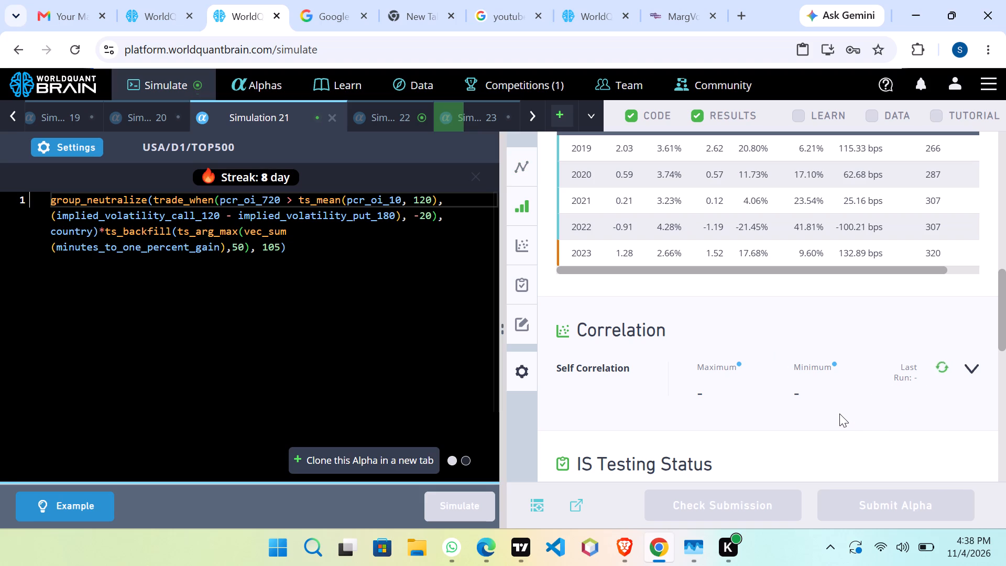
pyautogui.scroll(-6, 813, 392)
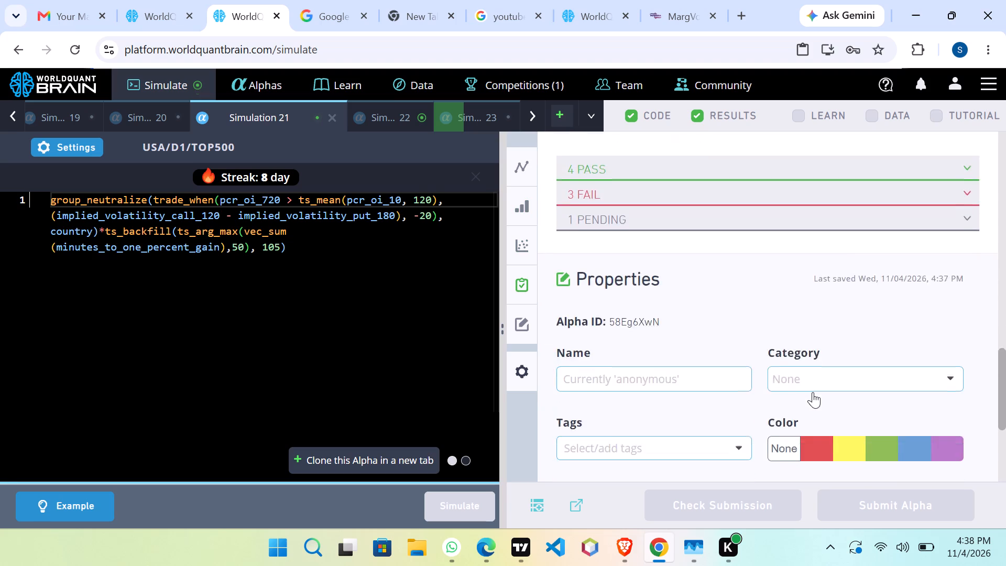
pyautogui.scroll(4, 807, 385)
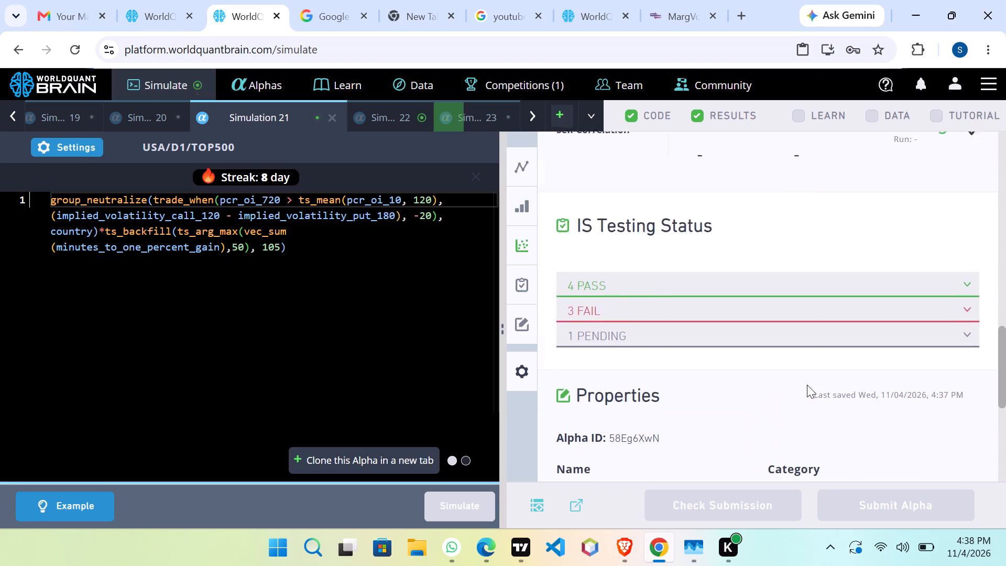
pyautogui.scroll(2, 807, 382)
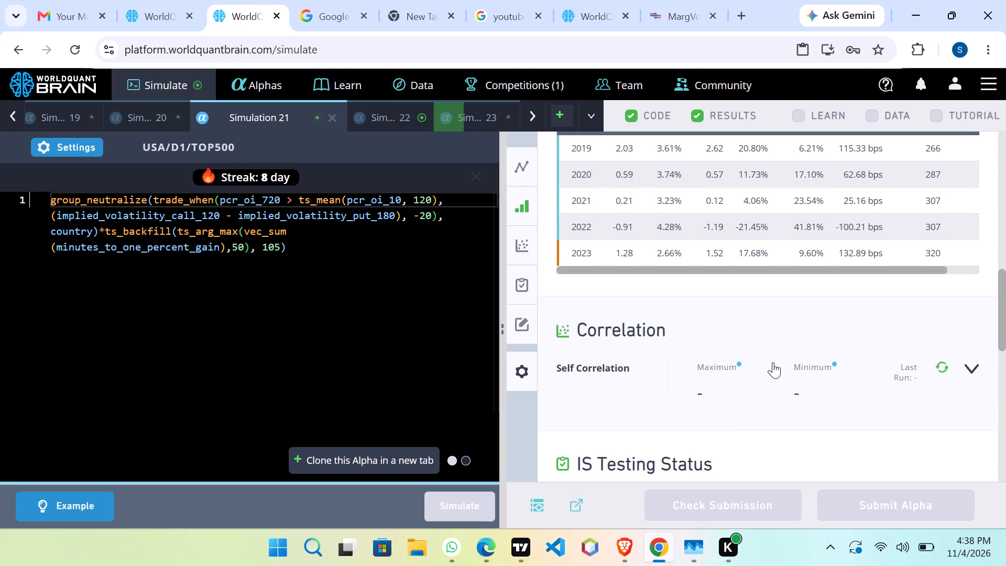
# Show the test period in the Simulation 22 results and examine its IS testing status.
pyautogui.click(409, 117)
pyautogui.scroll(-3, 647, 273)
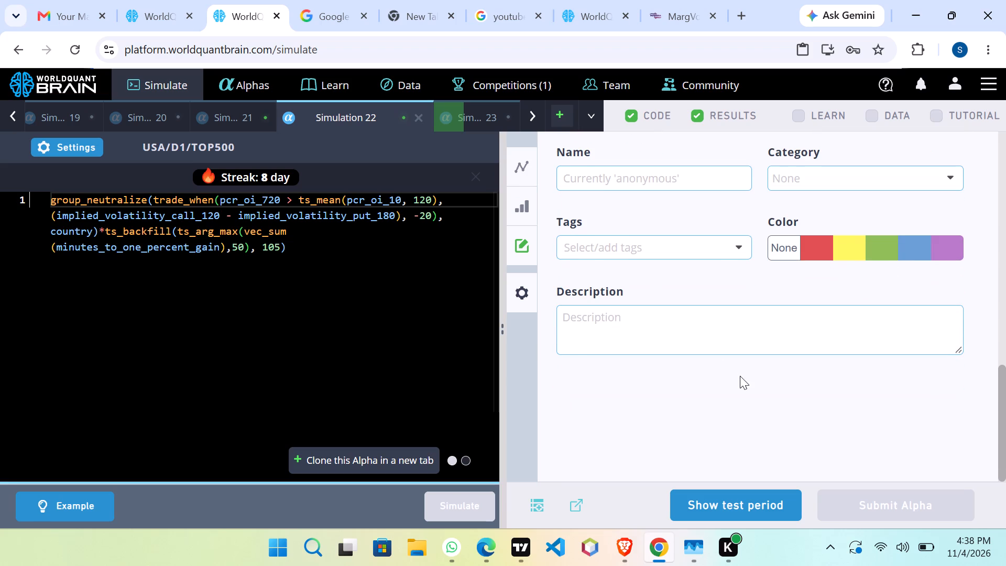
pyautogui.moveTo(761, 506); pyautogui.dragTo(763, 499)
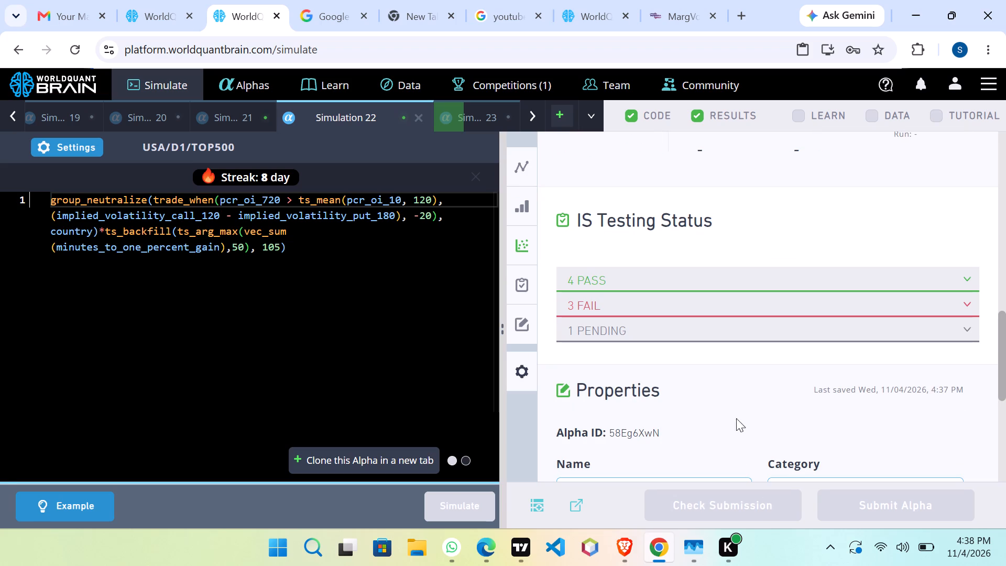
pyautogui.scroll(-6, 721, 357)
pyautogui.scroll(4, 716, 358)
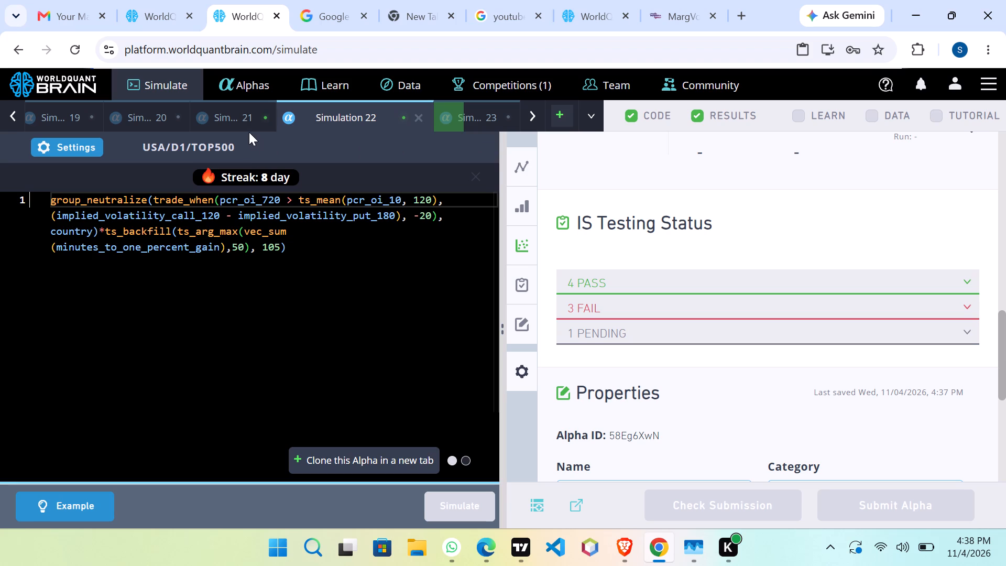
# Revisit the Simulation 21 and 22 results, then show the test period in the Simulation 23 results and examine its IS testing status.
pyautogui.click(250, 119)
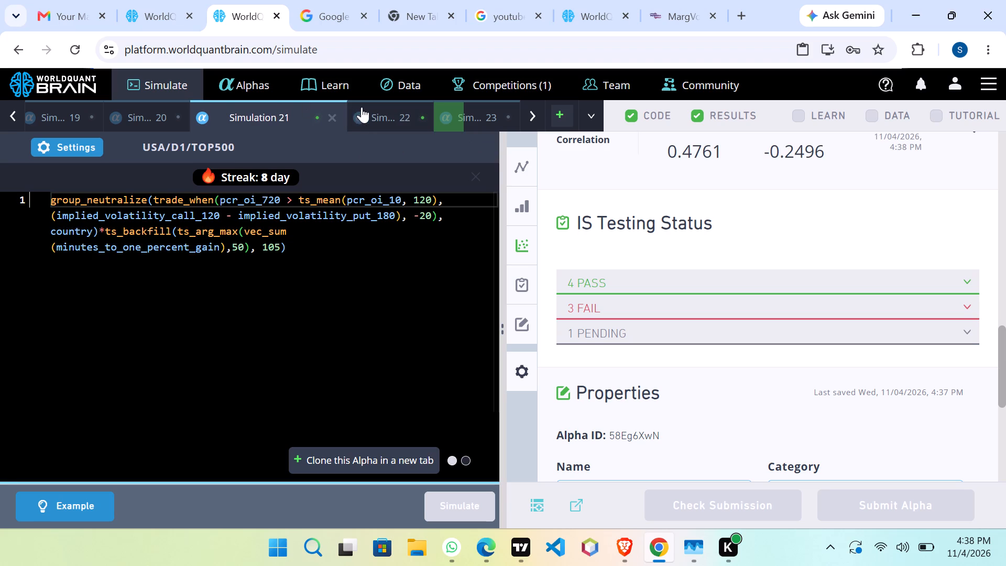
pyautogui.click(383, 108)
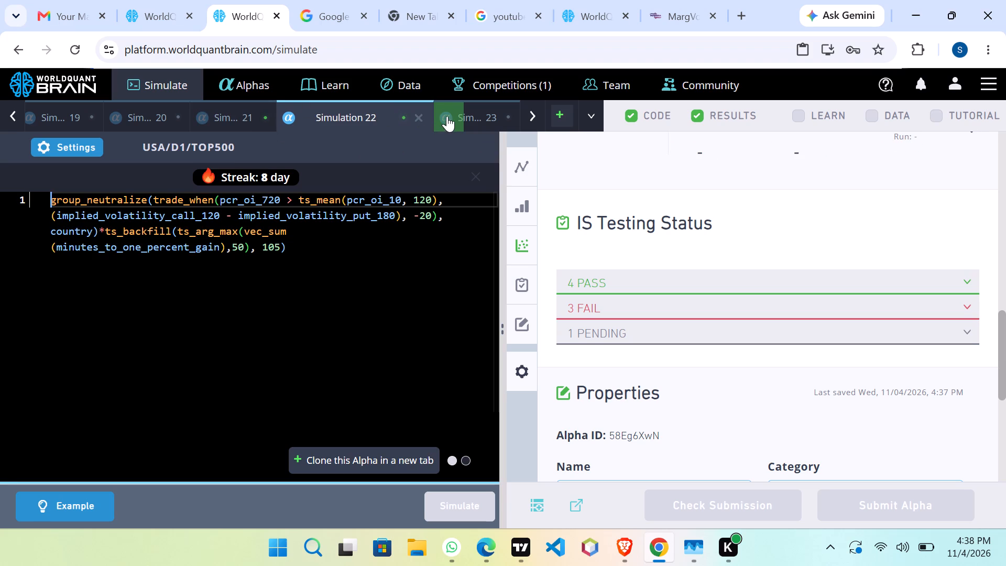
pyautogui.click(454, 114)
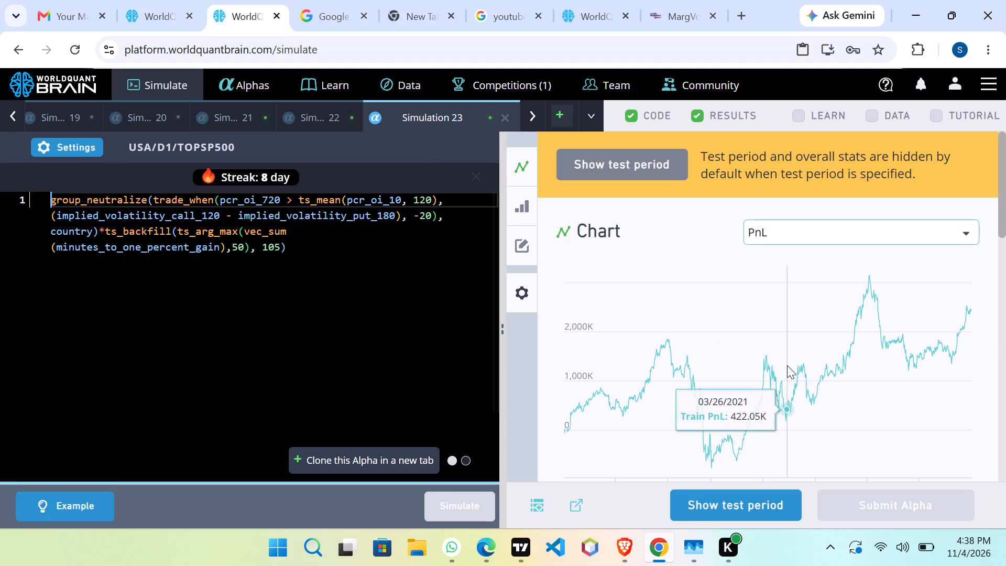
pyautogui.click(757, 502)
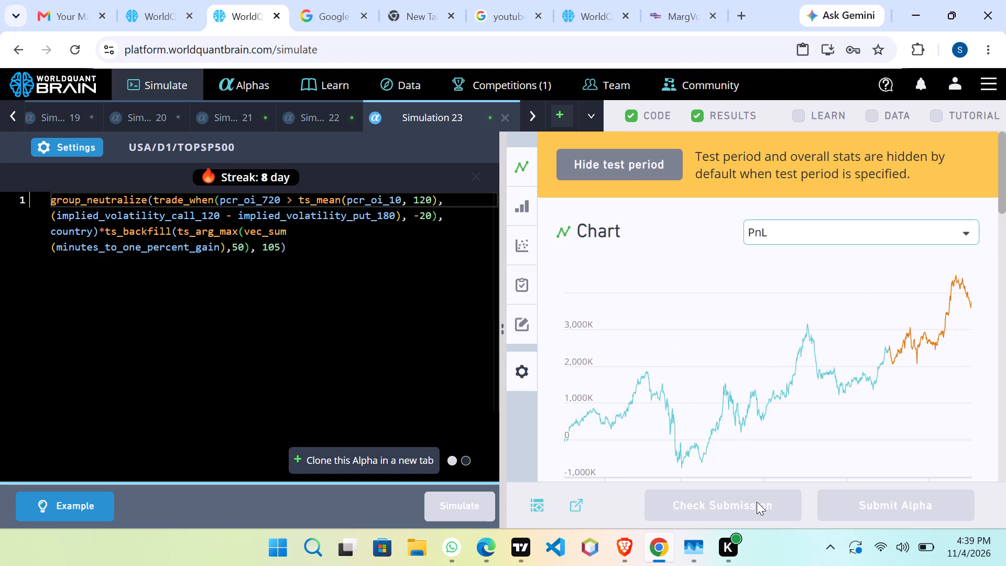
pyautogui.scroll(-1, 757, 502)
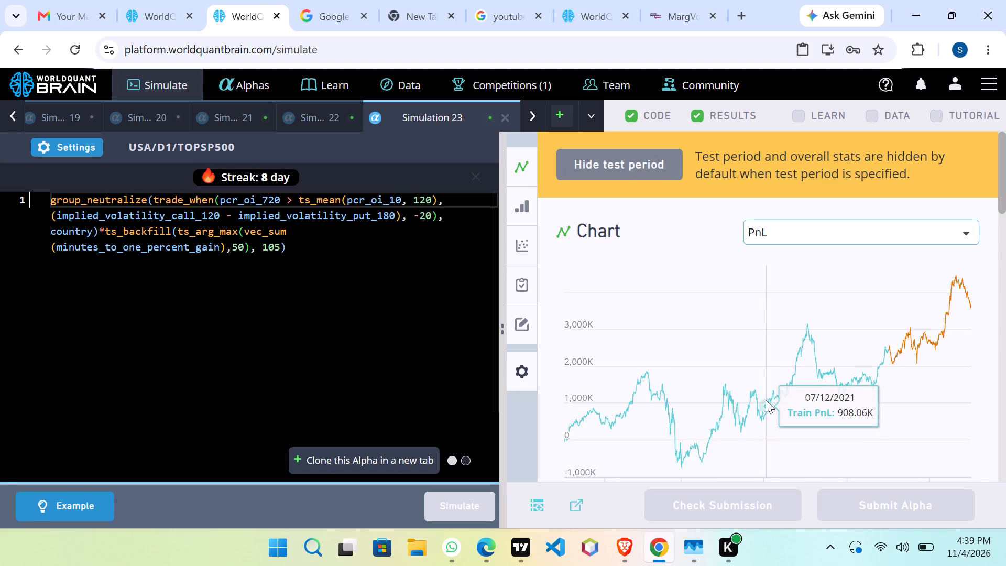
pyautogui.scroll(-3, 766, 400)
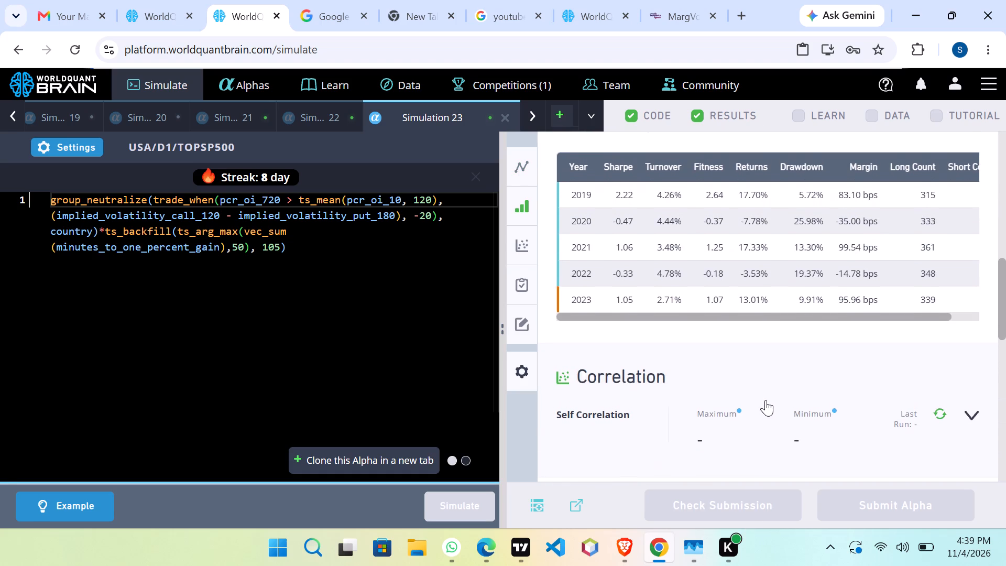
pyautogui.scroll(-1, 766, 400)
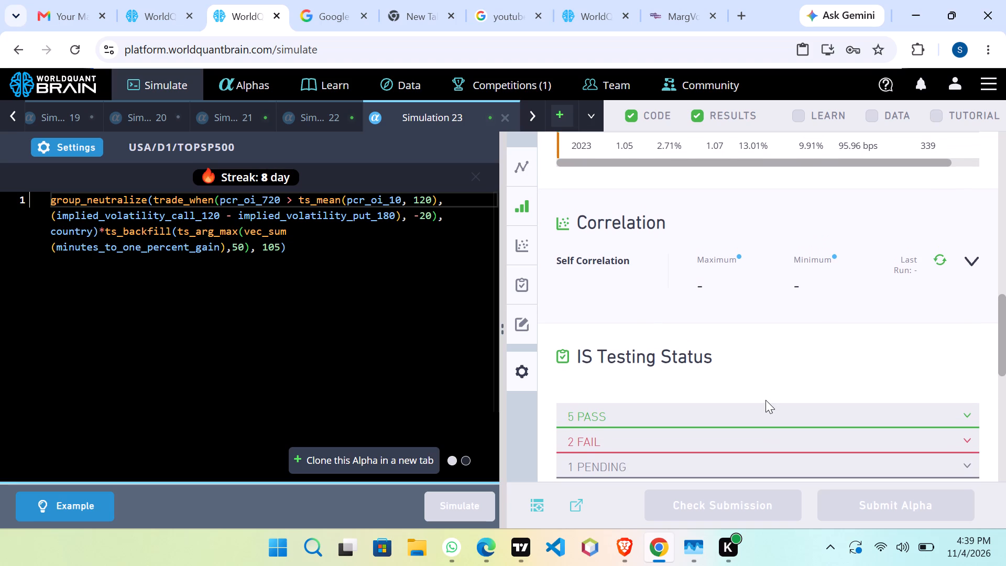
pyautogui.moveTo(766, 400); pyautogui.dragTo(757, 401)
pyautogui.moveTo(757, 401); pyautogui.dragTo(578, 431)
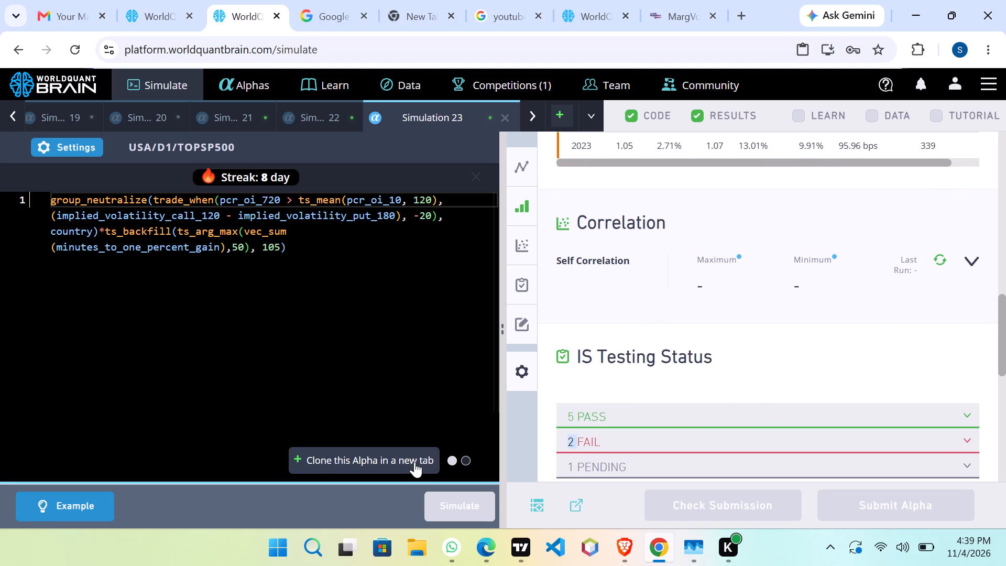
# Clone the Simulation 23 alpha in a new tab and set the clone's neutralization to Market.
pyautogui.click(414, 462)
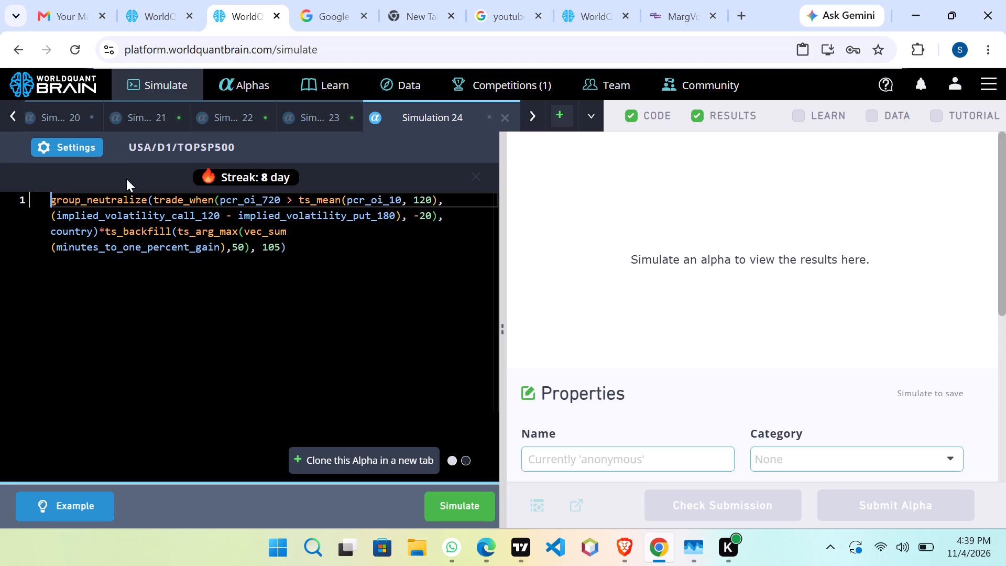
pyautogui.click(72, 143)
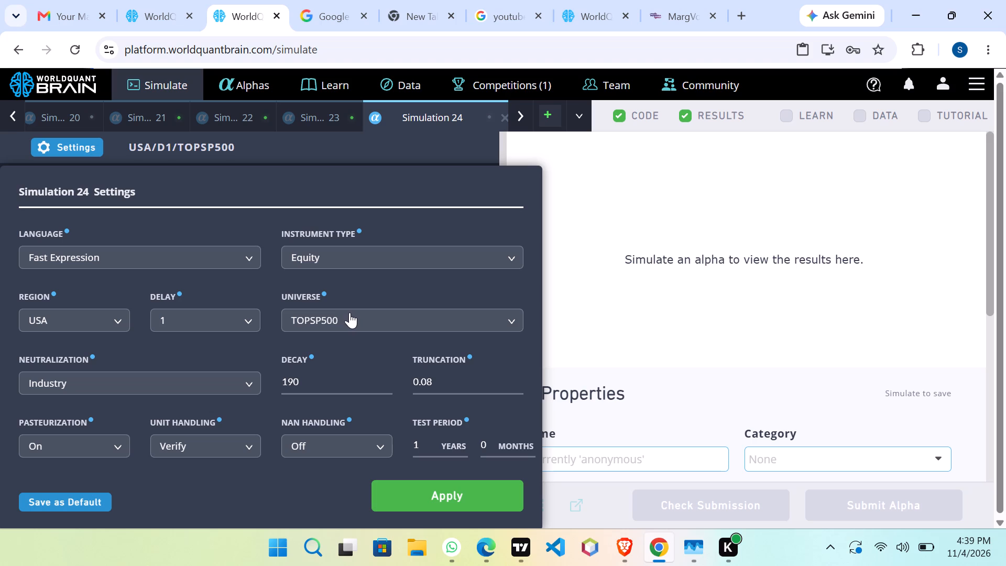
pyautogui.click(228, 381)
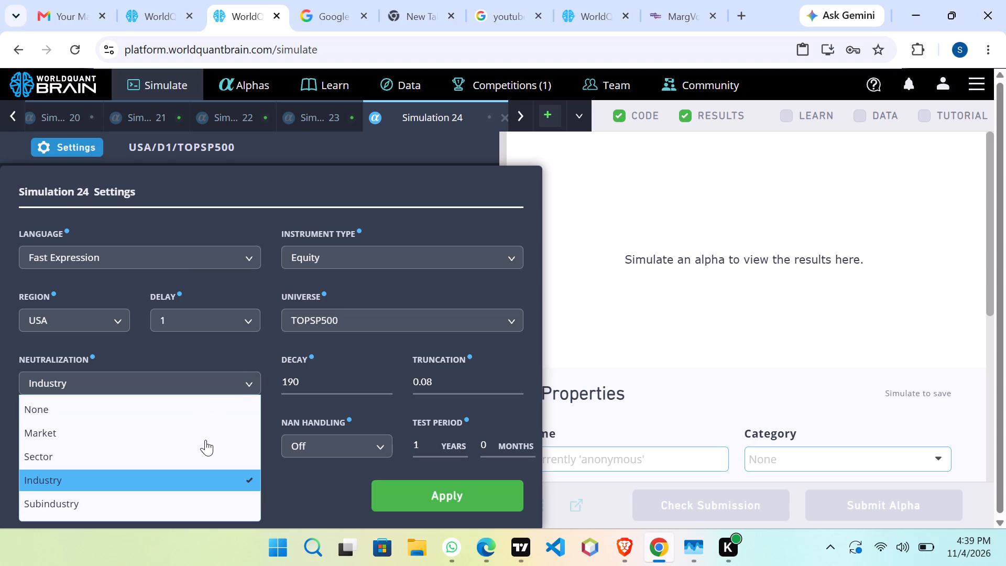
pyautogui.click(209, 427)
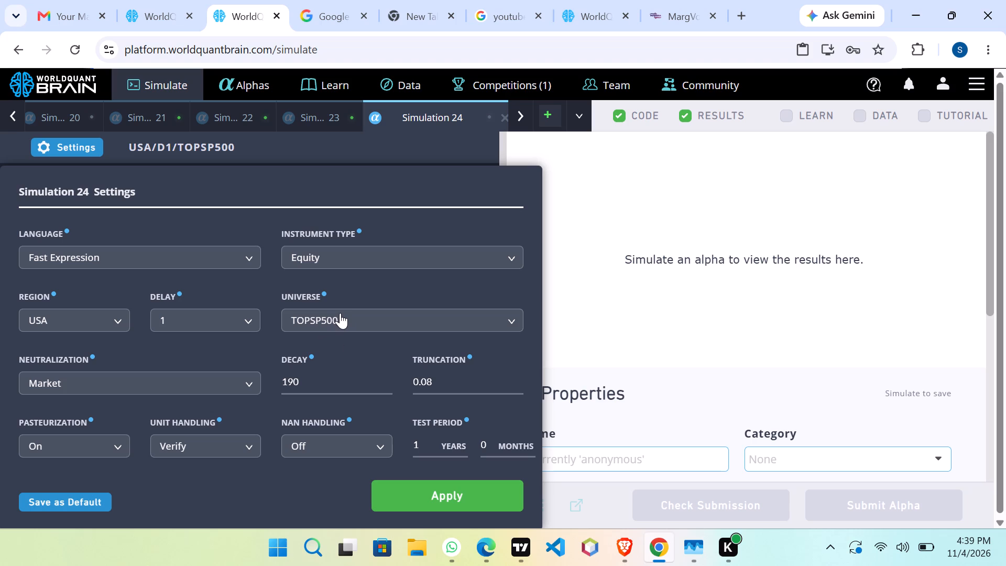
# Set the decay of the Simulation 24 clone to 200.
pyautogui.click(336, 377)
pyautogui.scroll(-5, 336, 377)
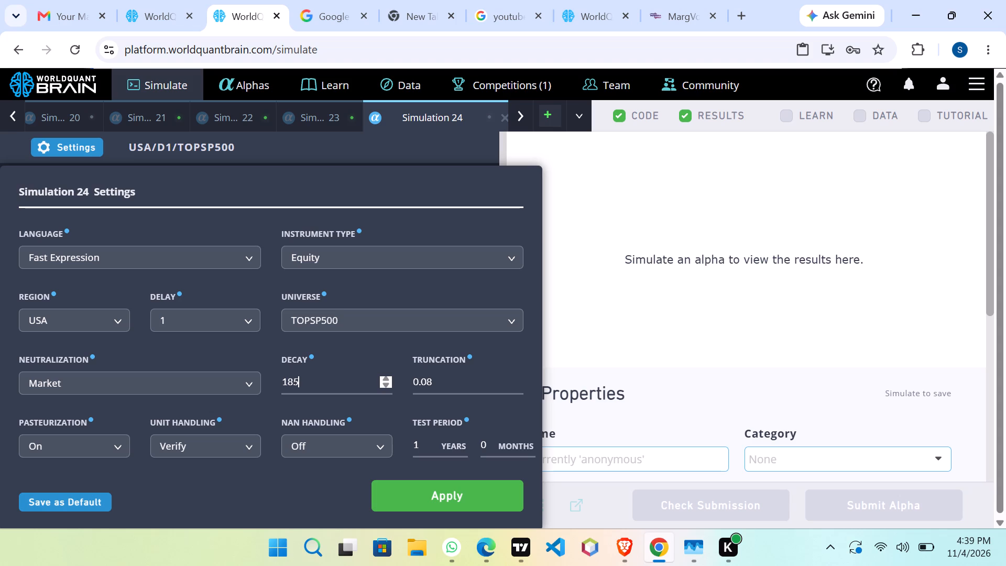
pyautogui.scroll(-2, 336, 377)
pyautogui.scroll(18, 336, 377)
pyautogui.scroll(-1, 336, 377)
# Change the Simulation 24 universe to TOP1000 and apply the changed settings.
pyautogui.click(411, 318)
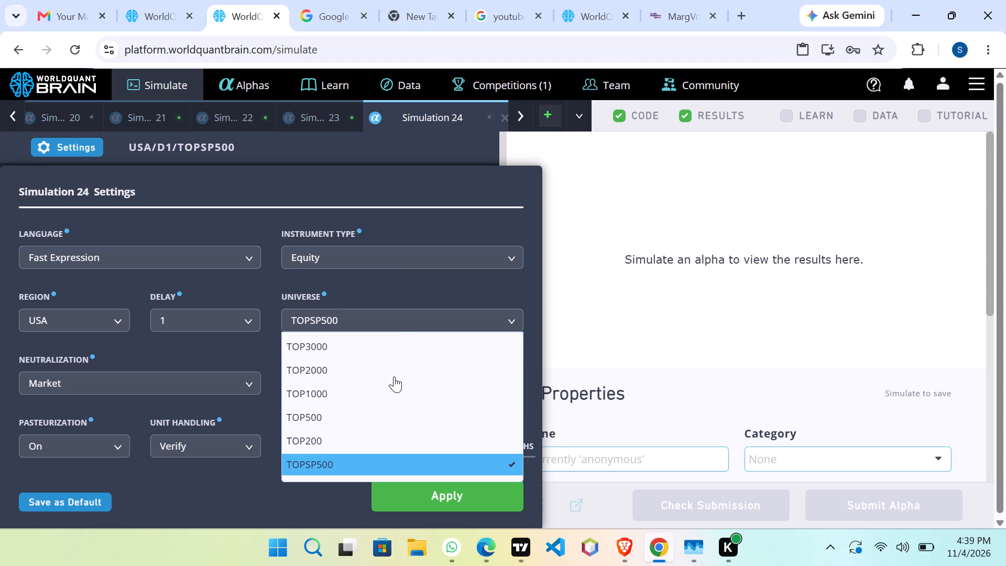
pyautogui.click(393, 387)
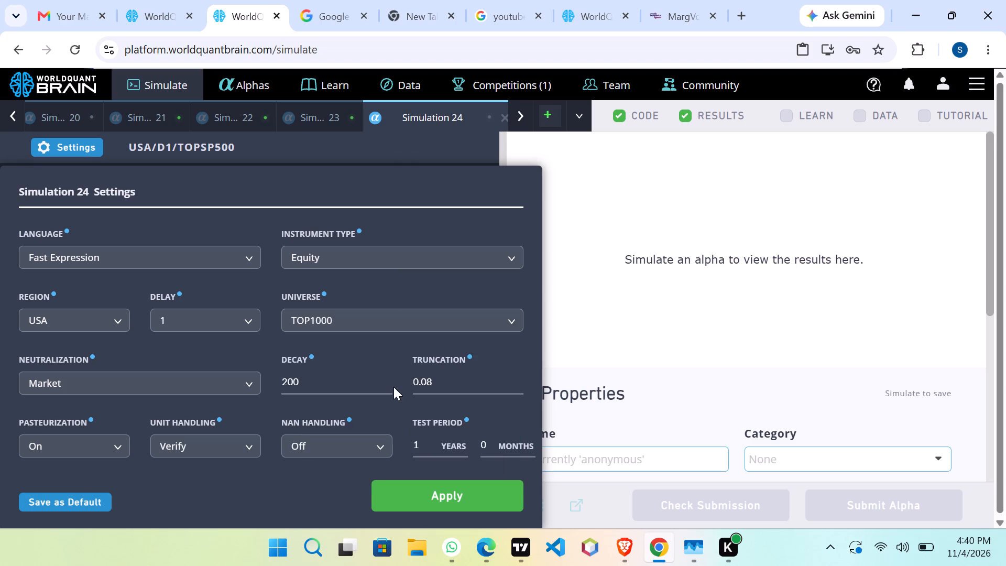
pyautogui.click(386, 481)
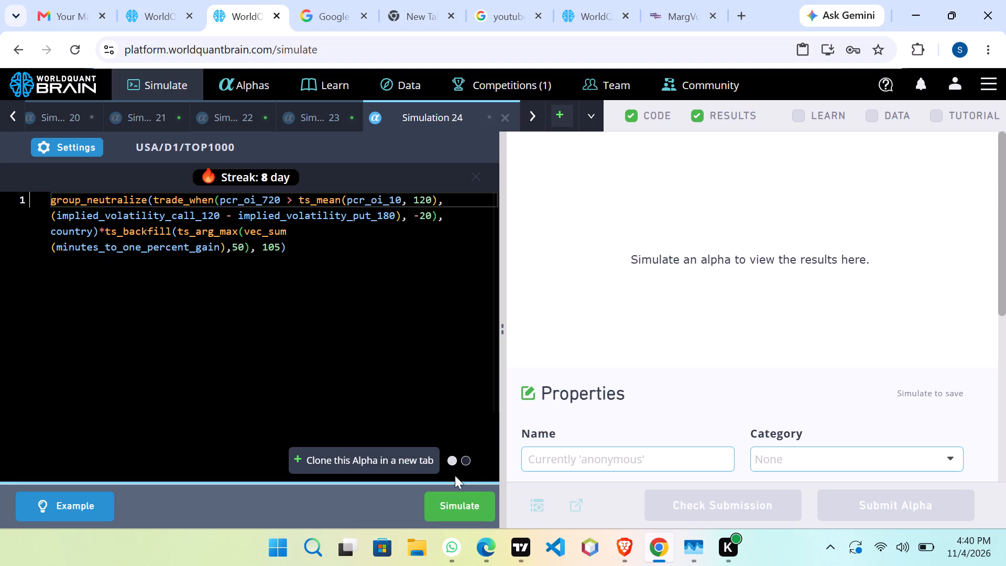
# Simulate the Simulation 24 alpha with its new settings.
pyautogui.click(444, 496)
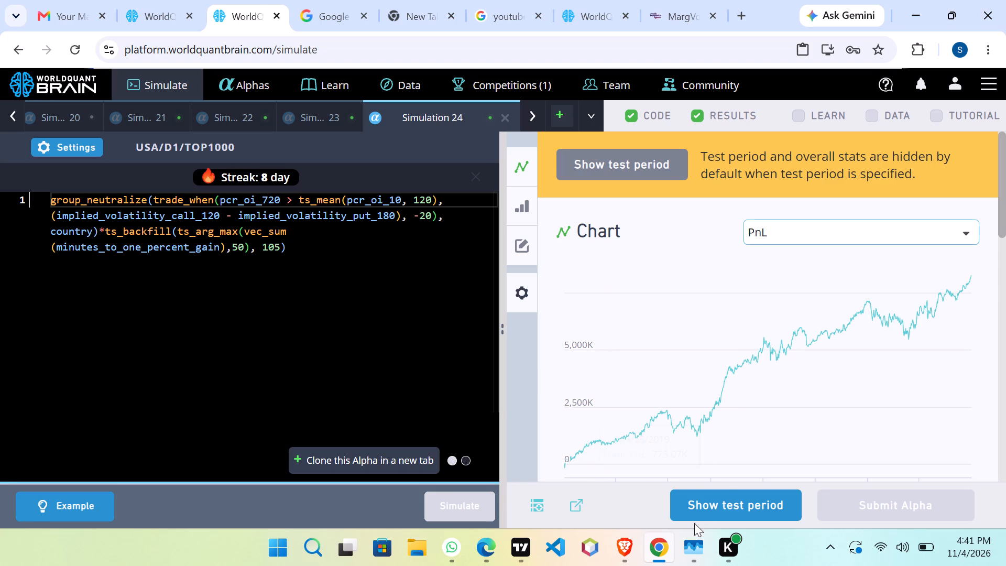
# Show the test period in the Simulation 24 results, examine its IS testing status and yearly figures, and run the self-correlation check.
pyautogui.click(752, 493)
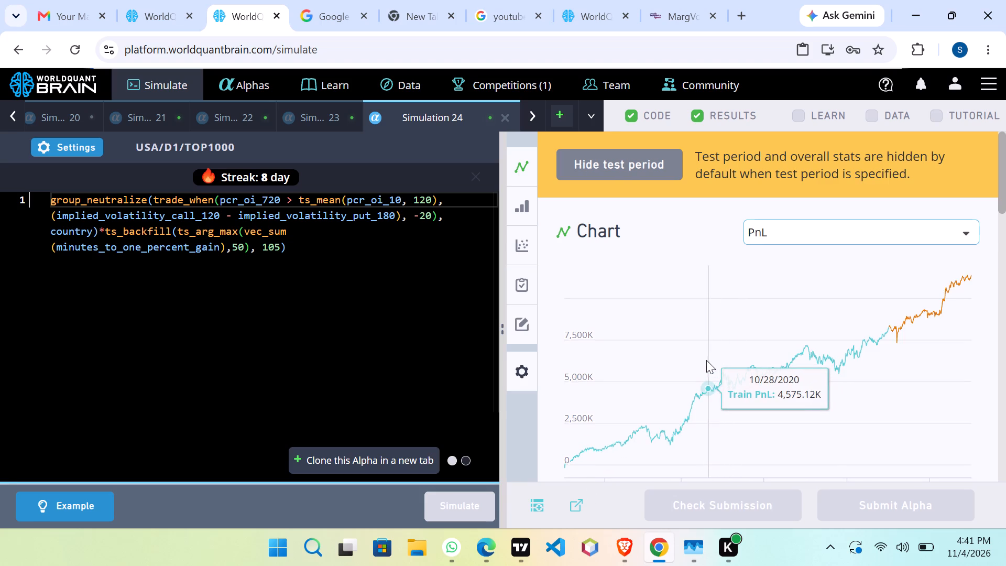
pyautogui.scroll(-9, 706, 348)
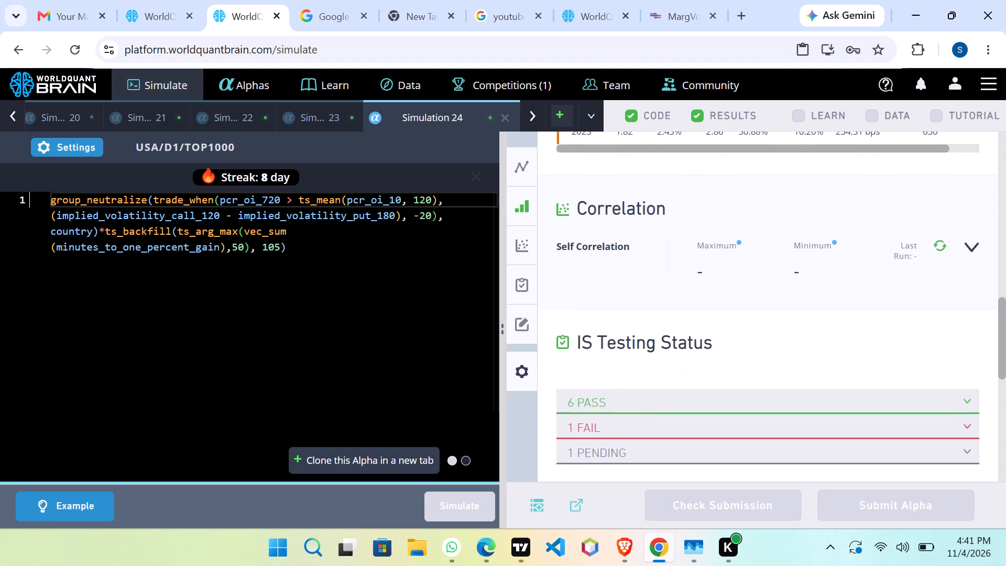
pyautogui.scroll(-1, 705, 346)
pyautogui.scroll(3, 705, 346)
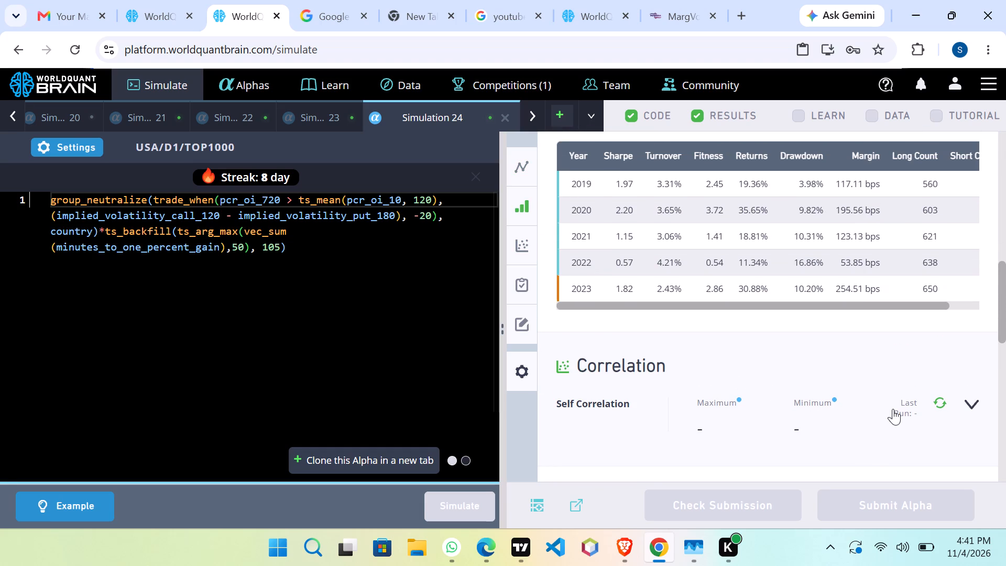
pyautogui.click(939, 401)
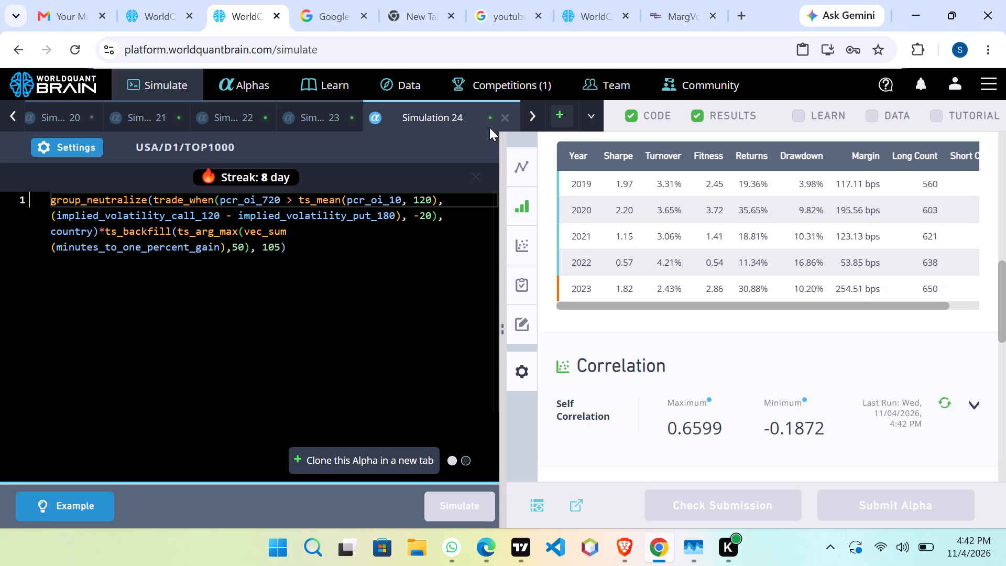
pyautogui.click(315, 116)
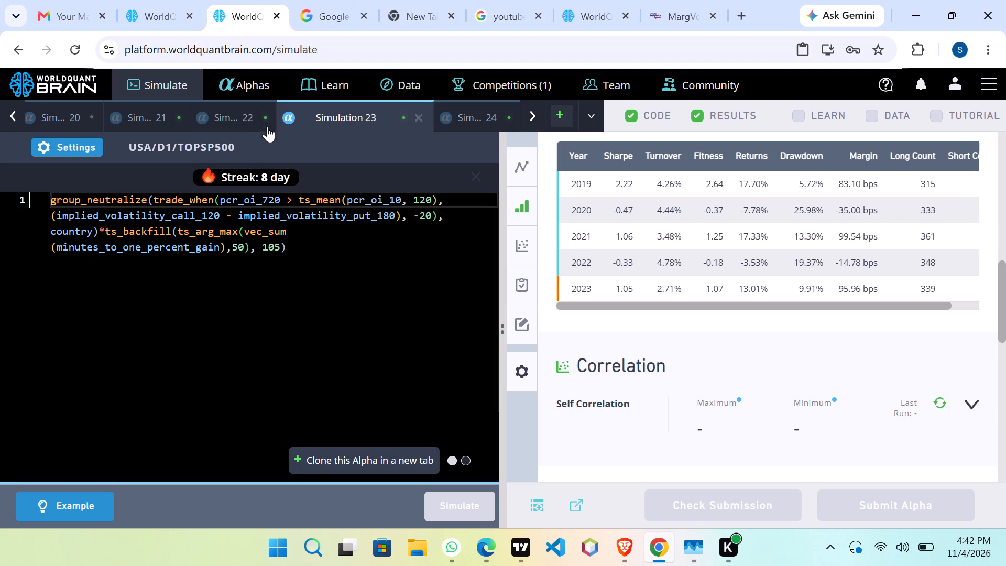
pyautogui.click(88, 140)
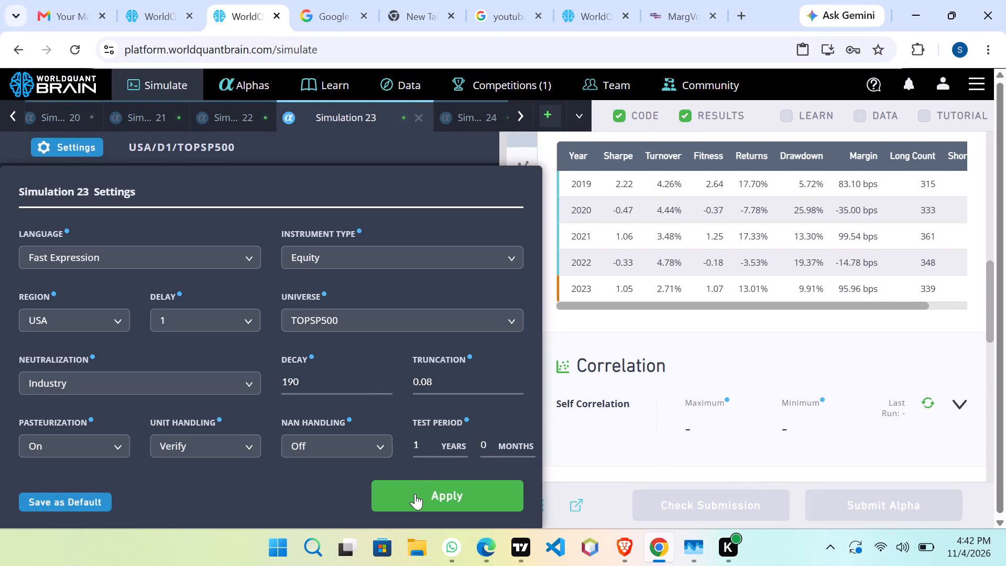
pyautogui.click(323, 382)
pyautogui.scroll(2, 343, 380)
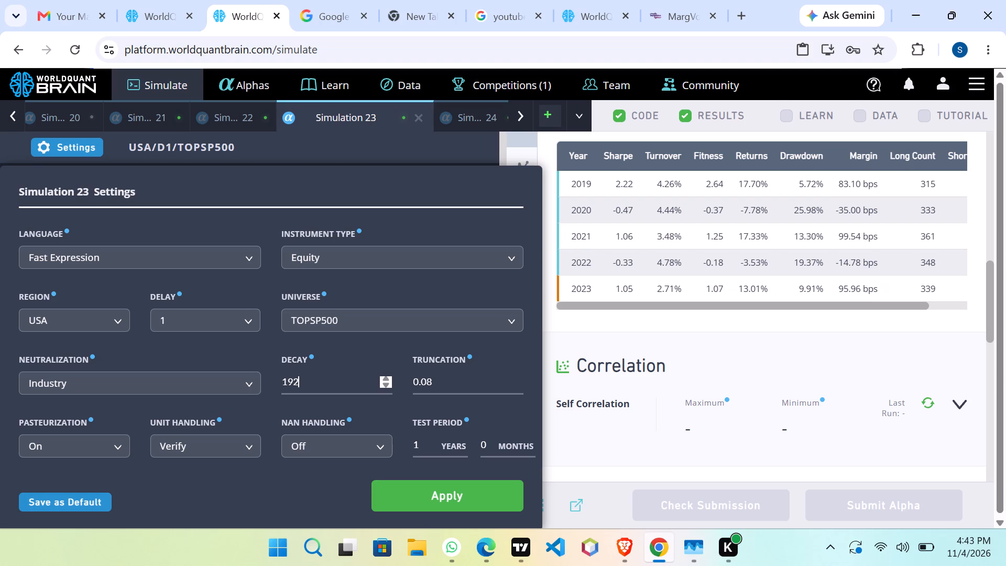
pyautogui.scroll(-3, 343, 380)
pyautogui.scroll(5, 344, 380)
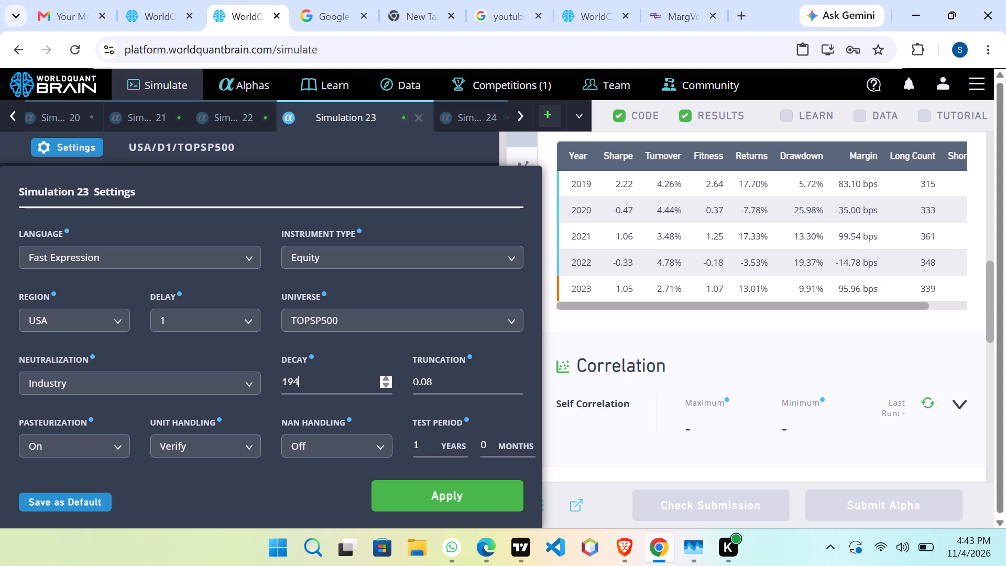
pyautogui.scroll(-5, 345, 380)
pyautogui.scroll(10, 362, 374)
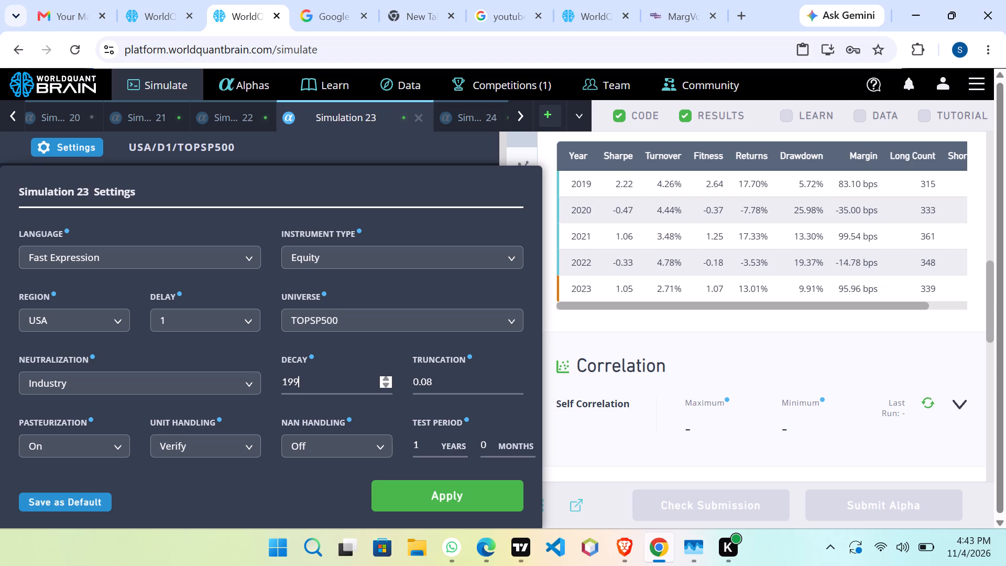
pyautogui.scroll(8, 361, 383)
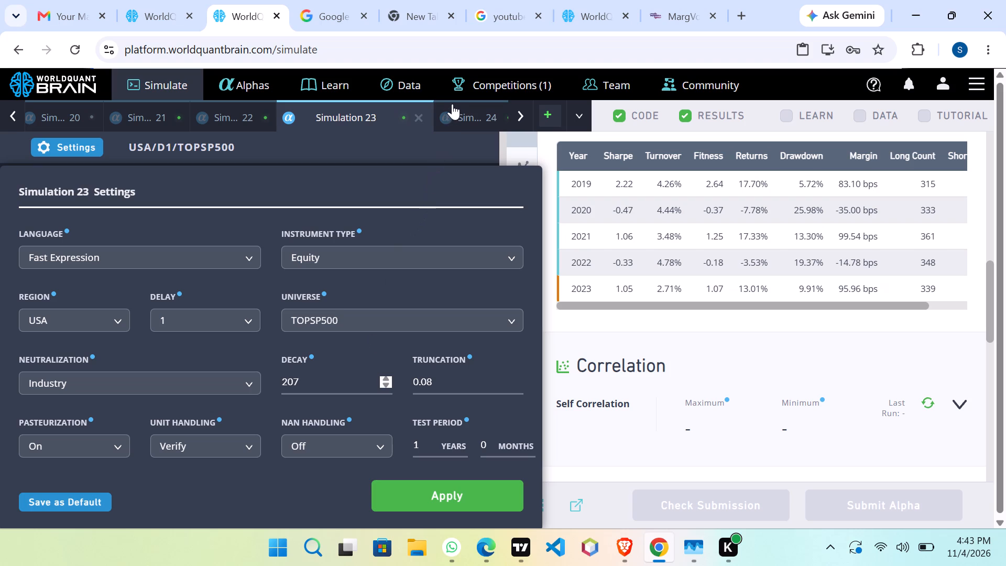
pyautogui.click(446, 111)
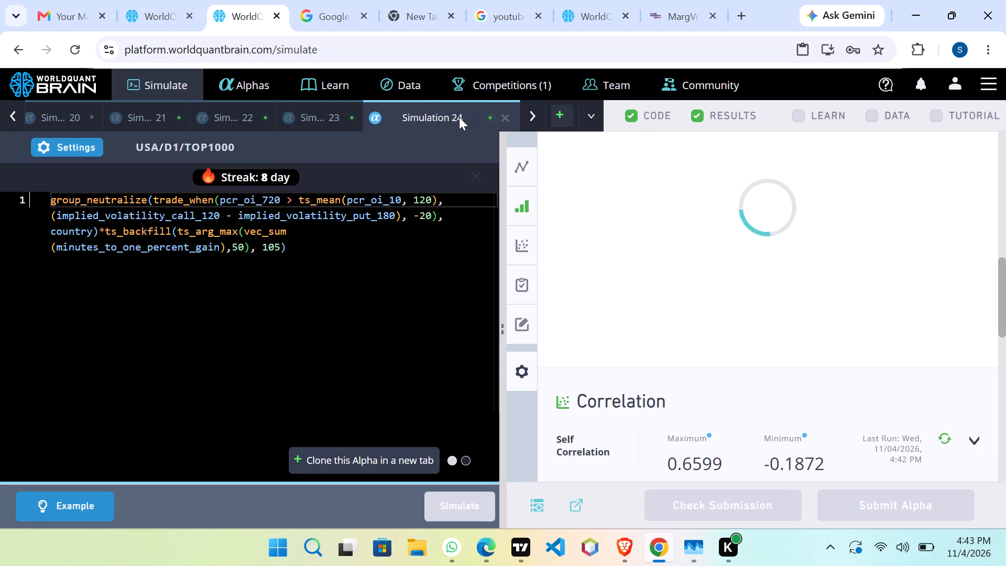
# Review the yearly figures and self-correlation across Simulations 21 to 24, and examine the IS testing status of Simulation 22.
pyautogui.click(340, 111)
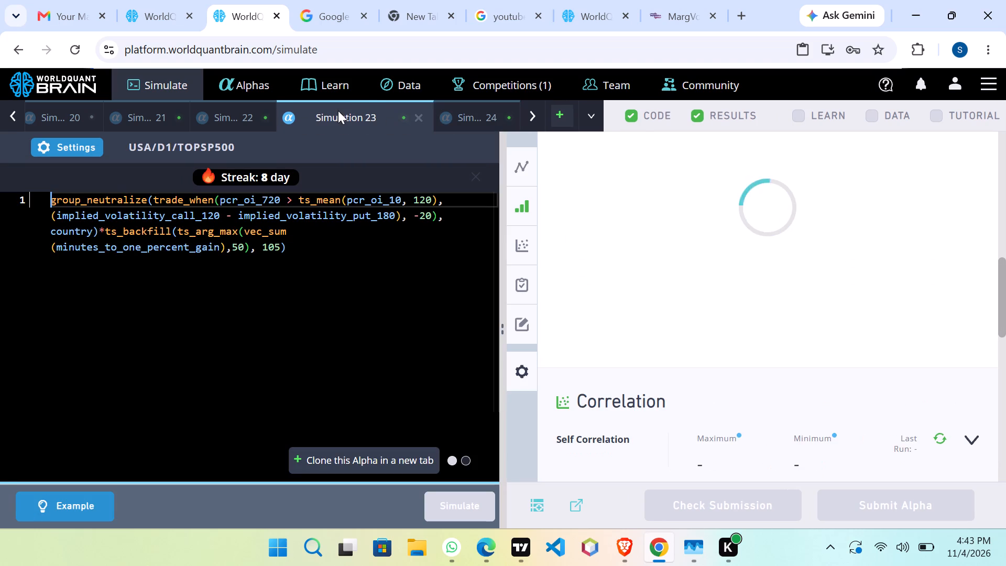
pyautogui.click(253, 116)
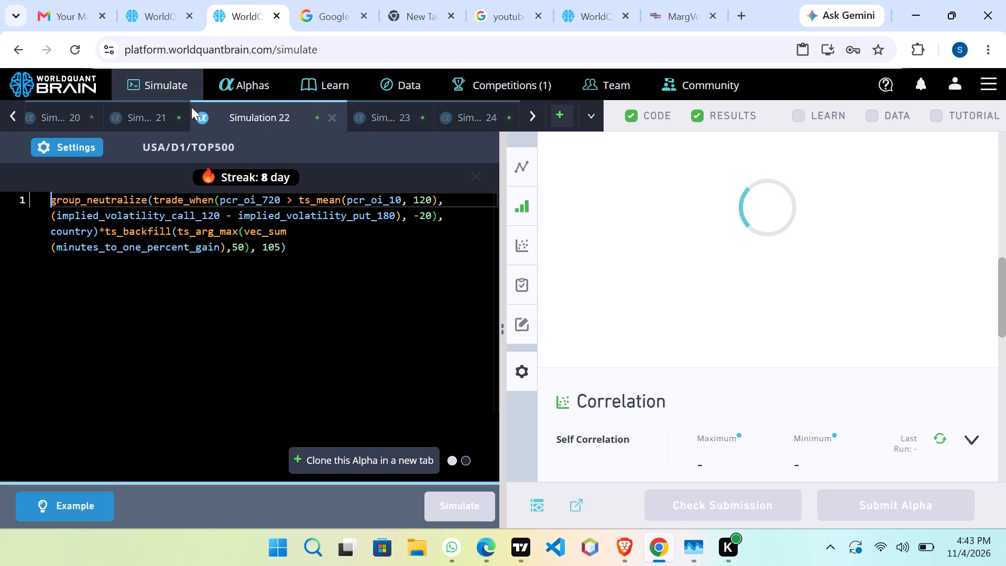
pyautogui.click(178, 113)
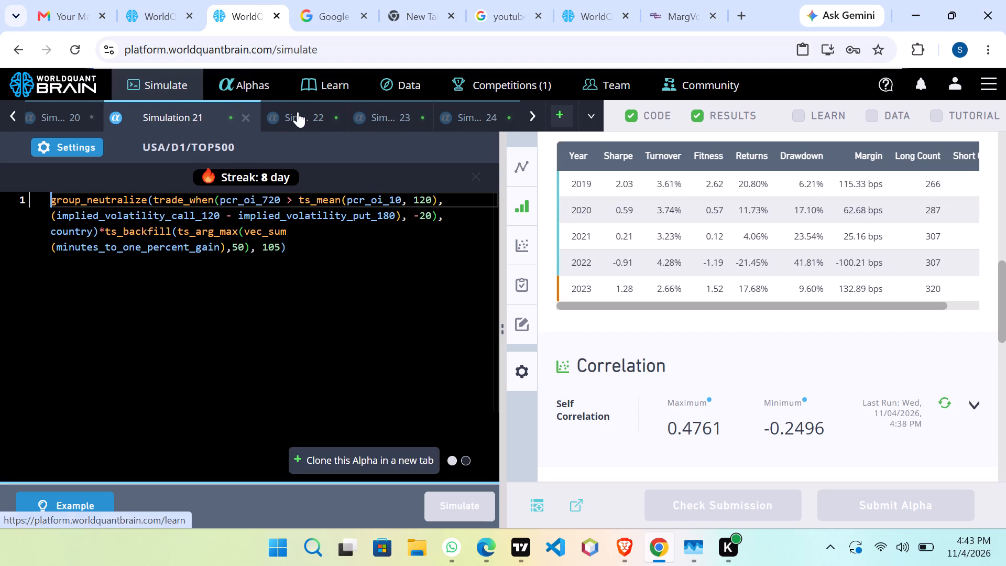
pyautogui.click(298, 112)
pyautogui.scroll(-3, 679, 293)
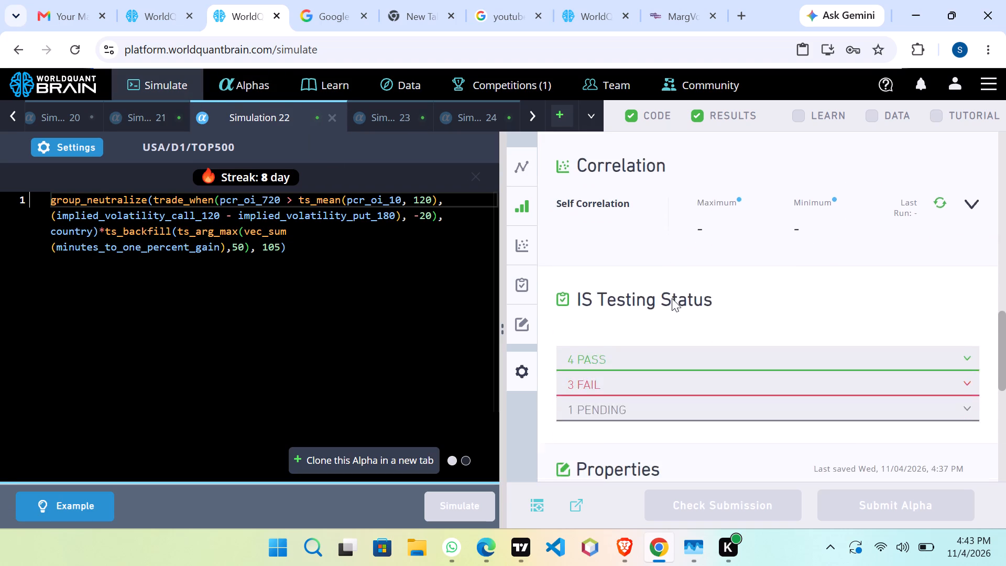
pyautogui.scroll(4, 672, 298)
pyautogui.scroll(-5, 677, 299)
pyautogui.scroll(4, 674, 301)
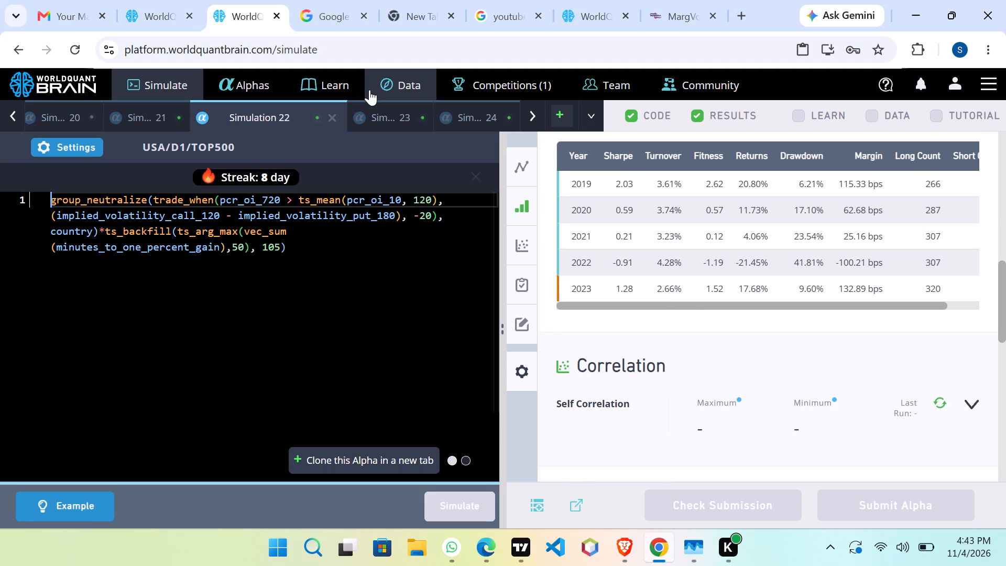
pyautogui.click(388, 115)
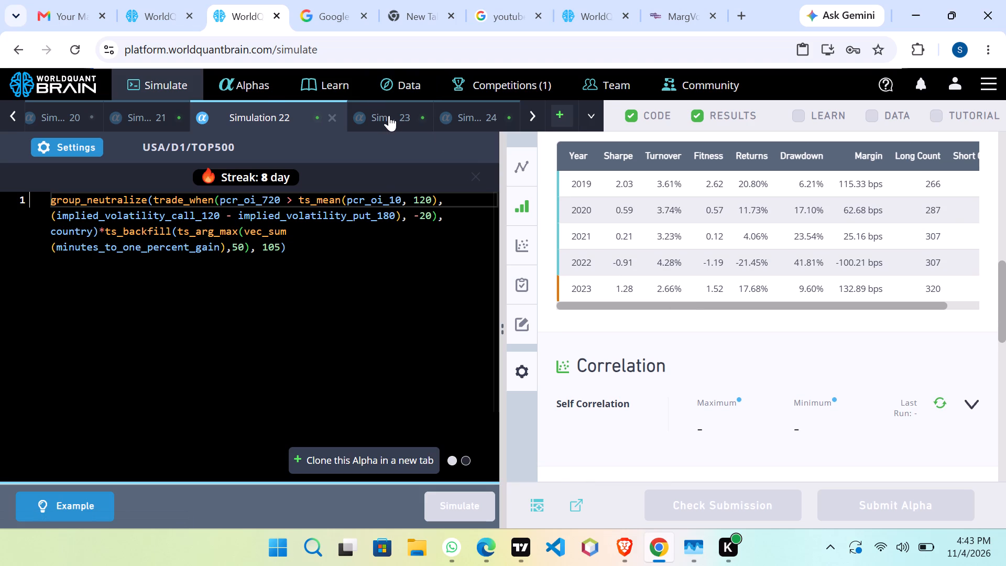
pyautogui.click(452, 119)
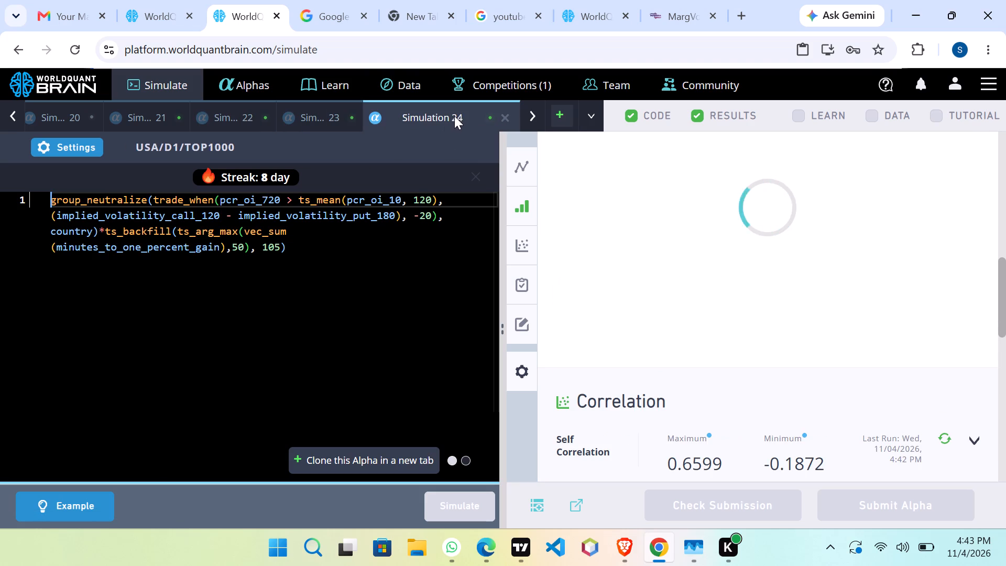
pyautogui.click(535, 115)
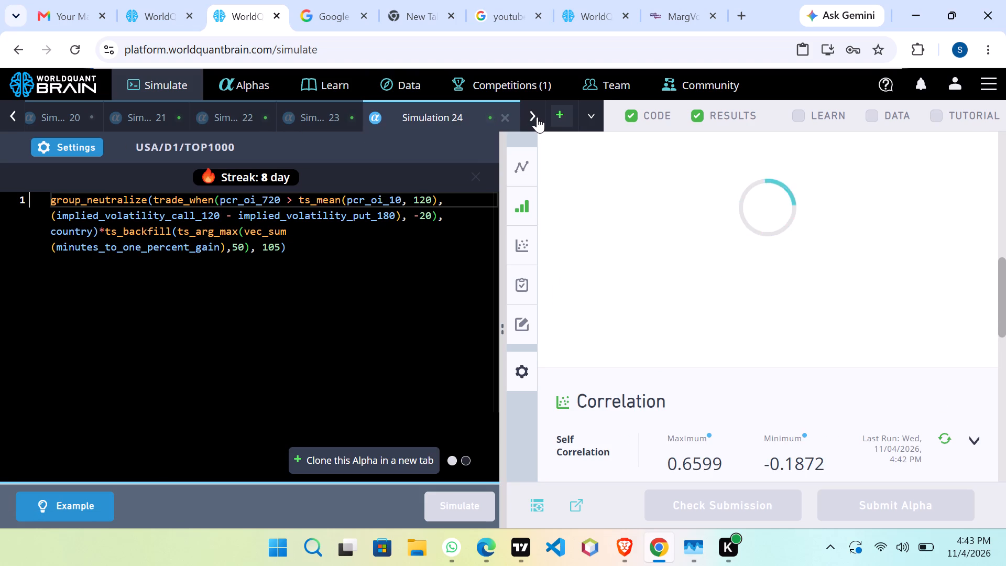
pyautogui.click(531, 117)
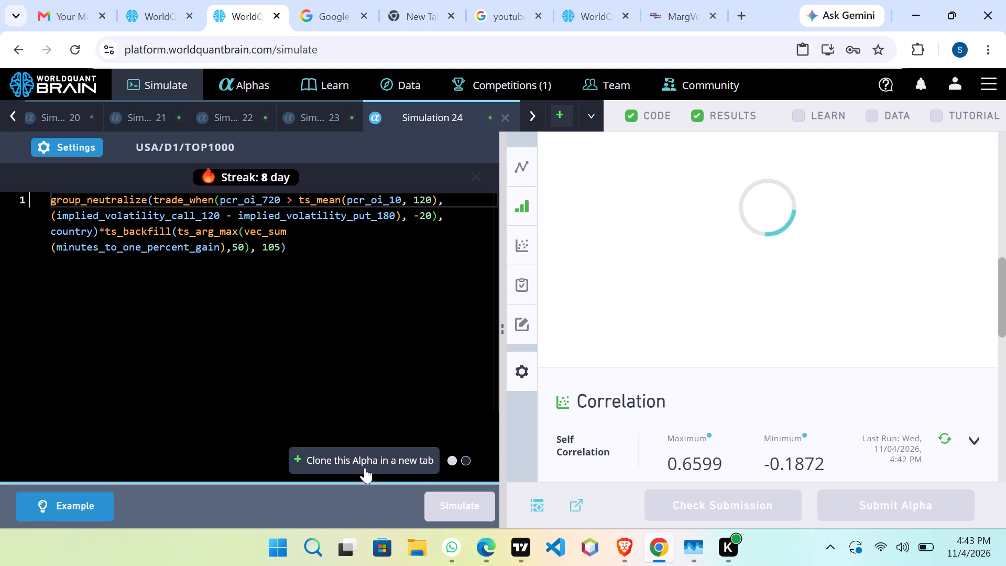
# Clone the Simulation 24 alpha in a new tab.
pyautogui.click(359, 455)
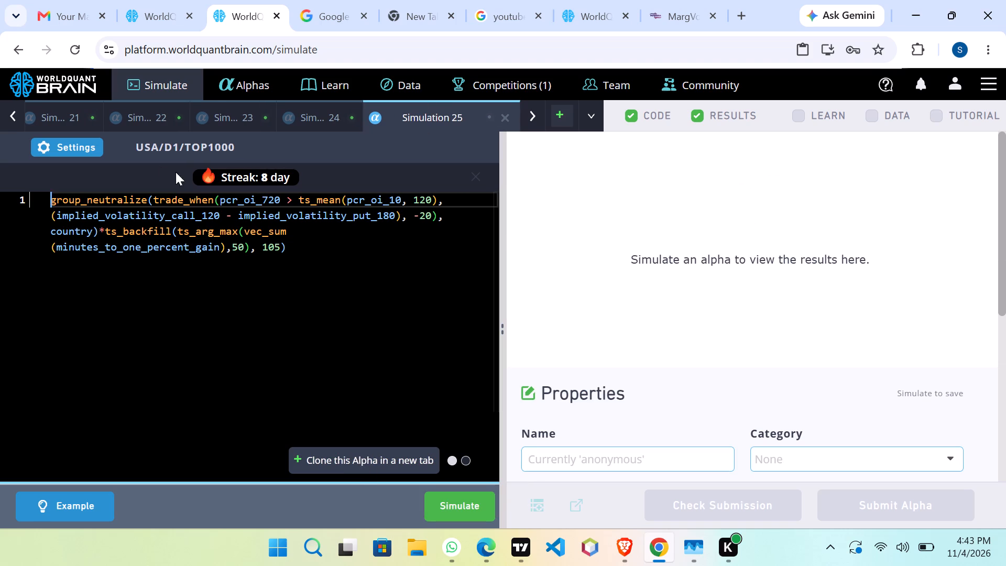
# Set the decay of the Simulation 25 clone to 168.
pyautogui.click(99, 149)
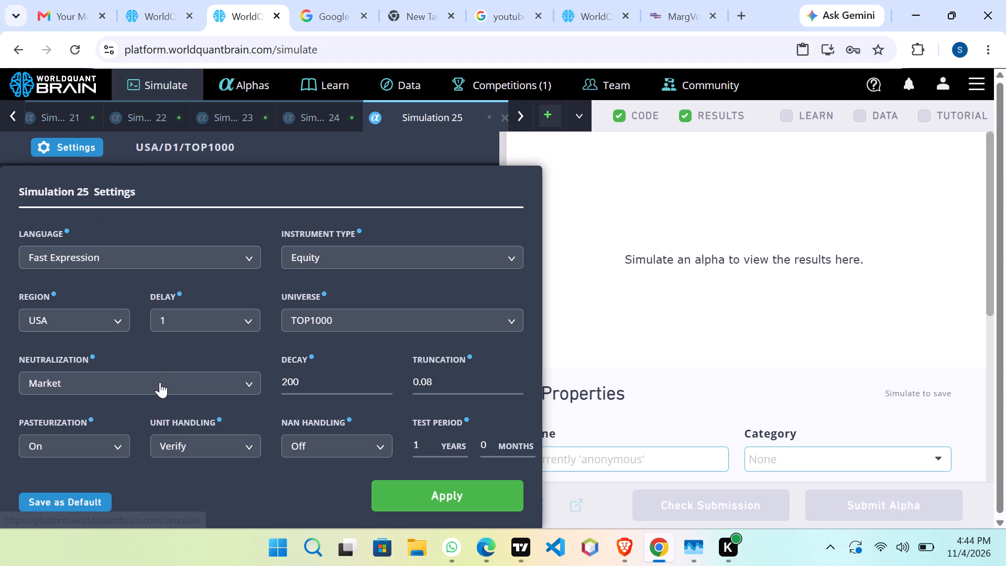
pyautogui.click(312, 386)
pyautogui.scroll(-8, 312, 386)
# Change the Simulation 25 universe to TOP500 and apply the changed settings.
pyautogui.click(401, 314)
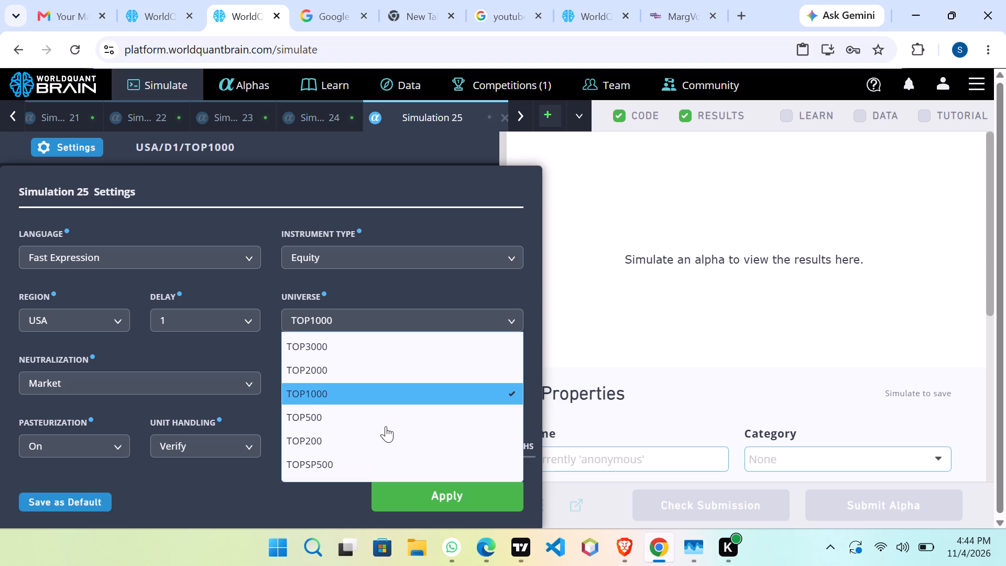
pyautogui.click(386, 426)
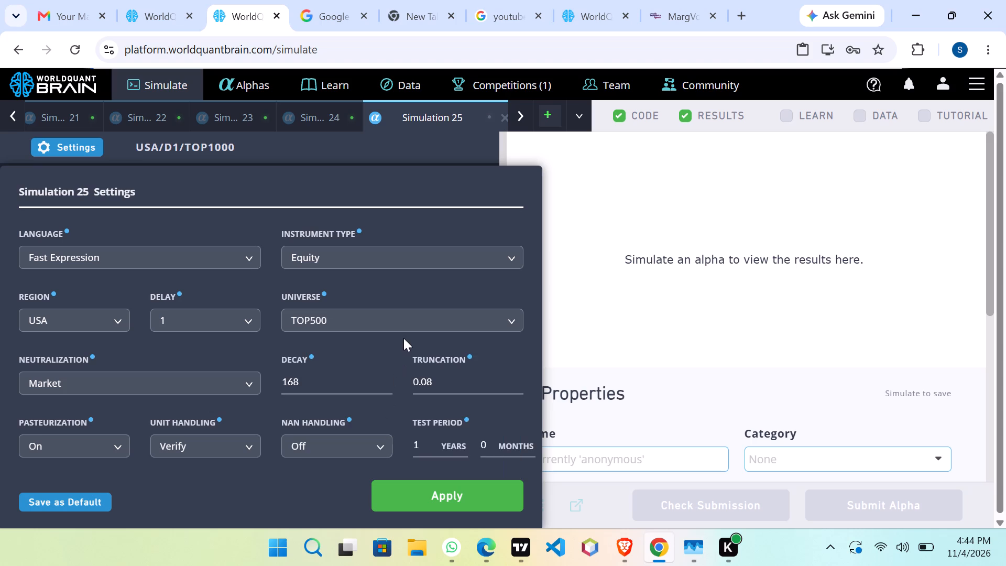
pyautogui.click(437, 493)
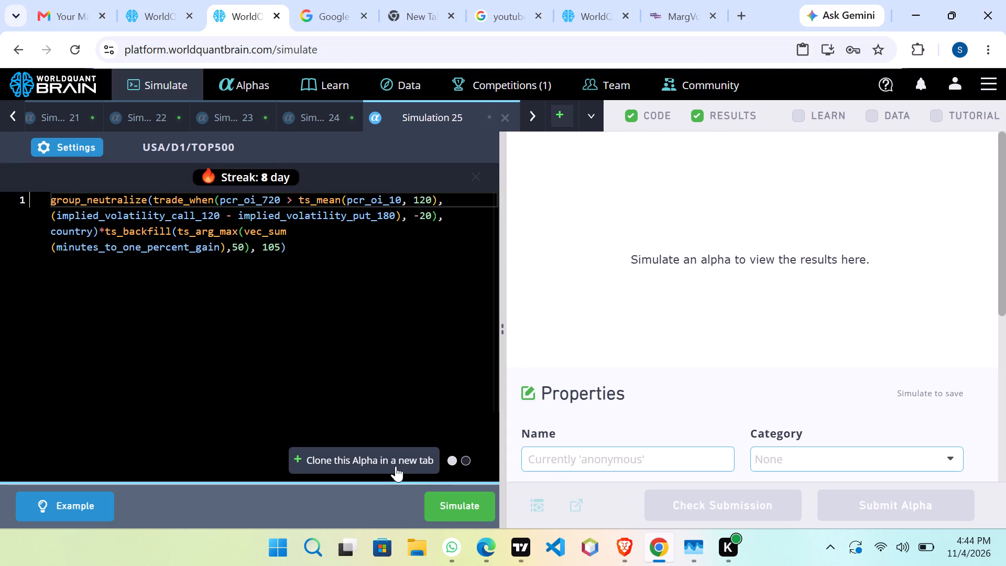
# Clone the Simulation 25 alpha in a new tab.
pyautogui.click(400, 452)
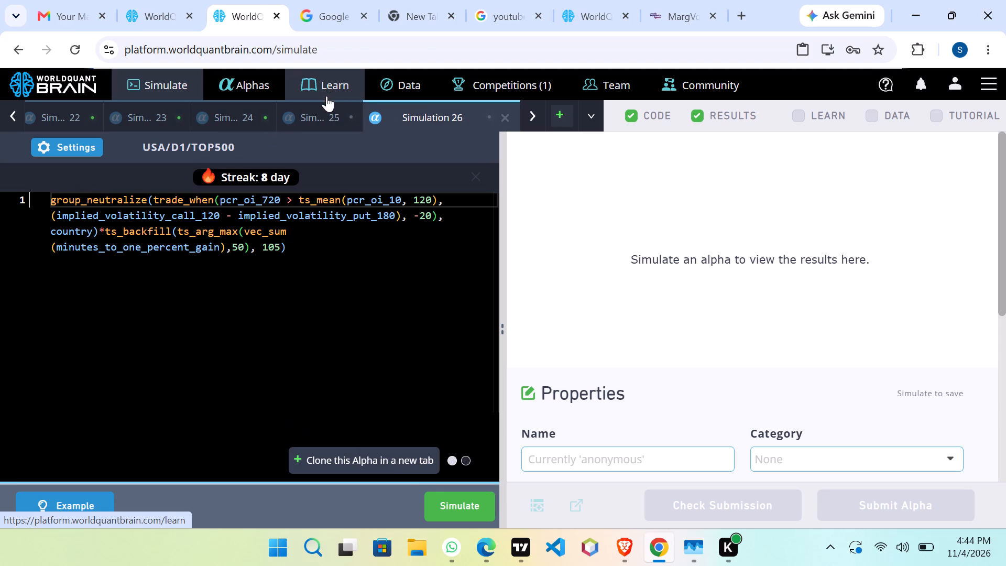
# Return to Simulation 25 and simulate its alpha with the new settings.
pyautogui.click(330, 113)
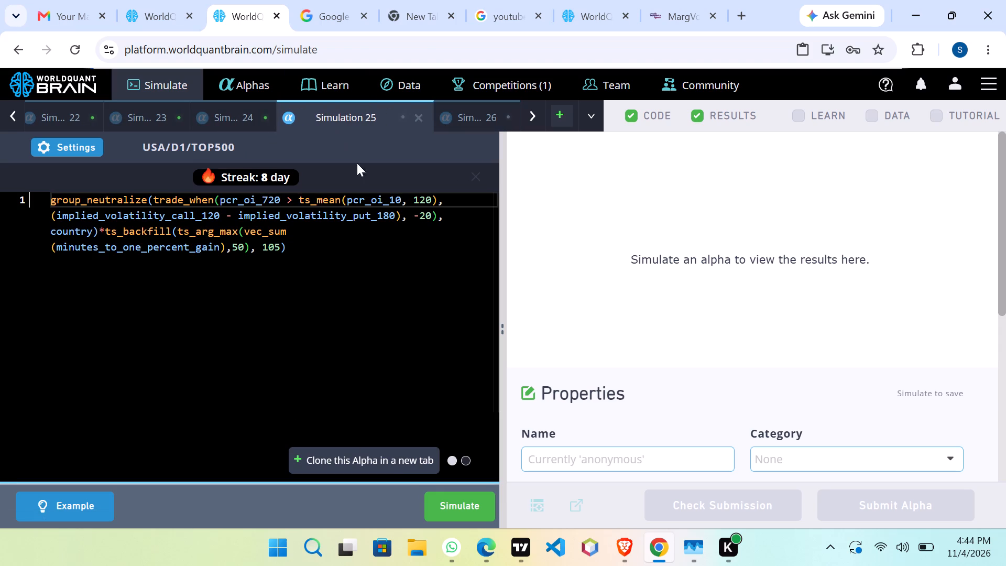
pyautogui.click(473, 500)
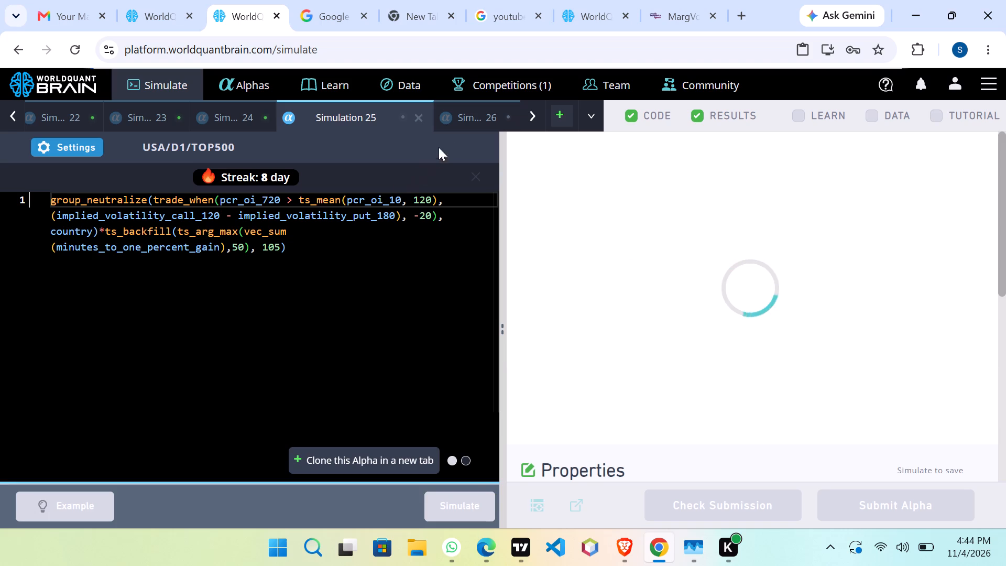
# Set Simulation 26 to Sector neutralization and decay 148 with universe TOP500, apply the settings, and simulate its alpha.
pyautogui.click(467, 110)
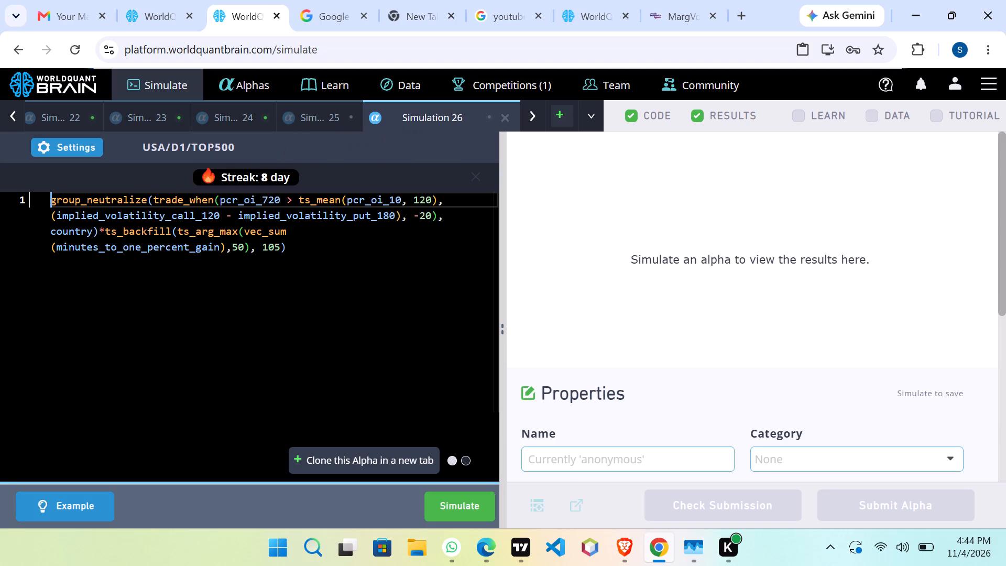
pyautogui.click(48, 146)
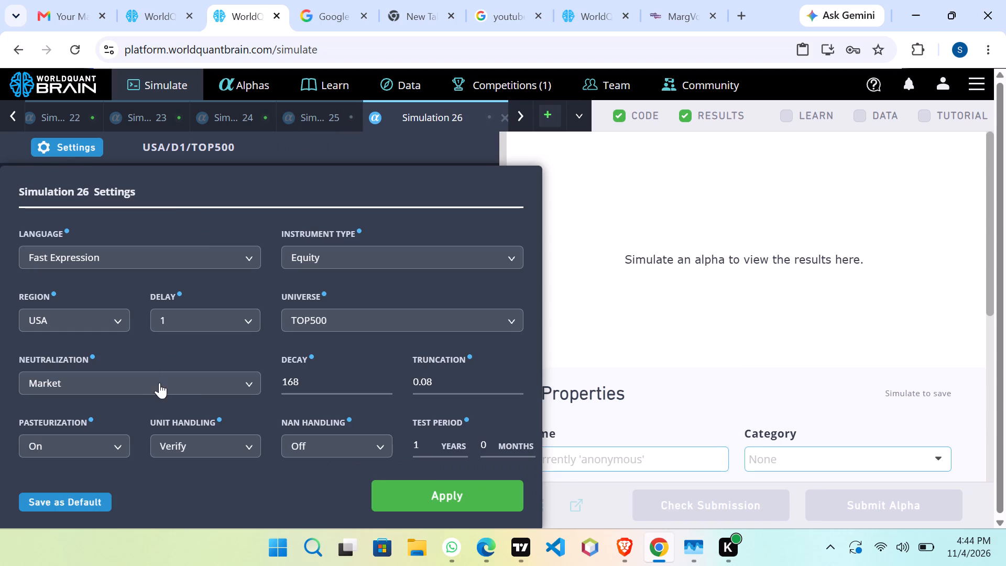
pyautogui.click(222, 379)
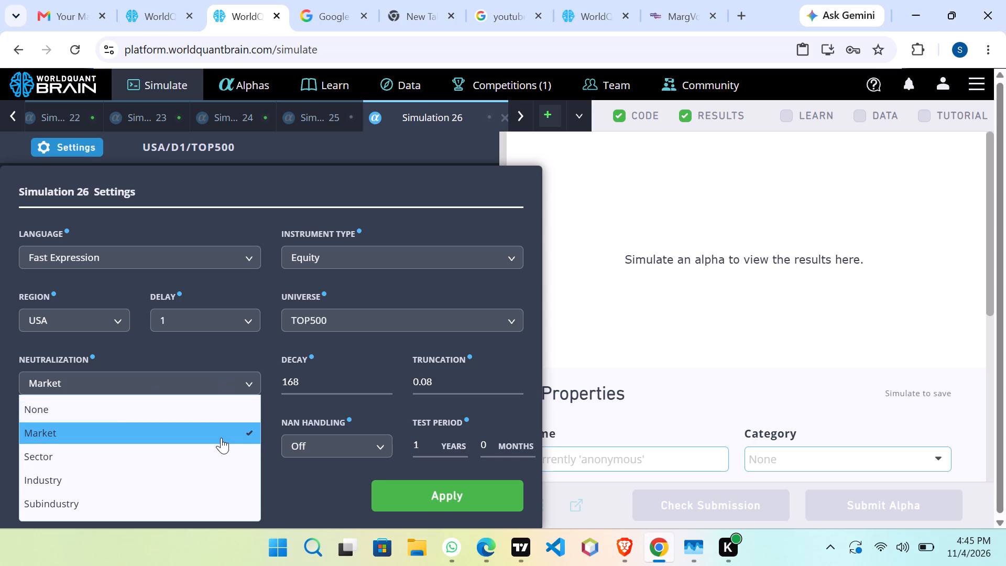
pyautogui.click(225, 452)
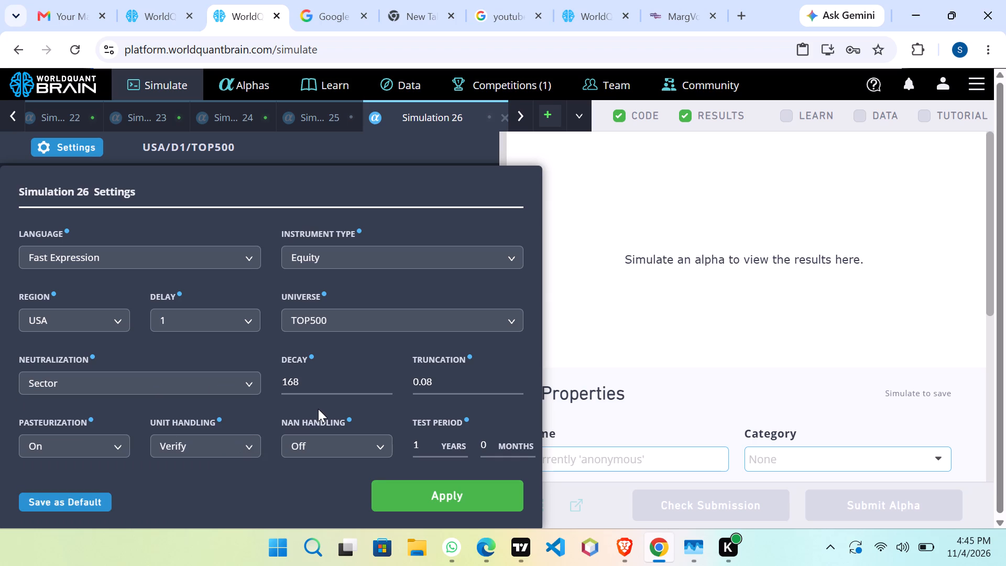
pyautogui.click(324, 385)
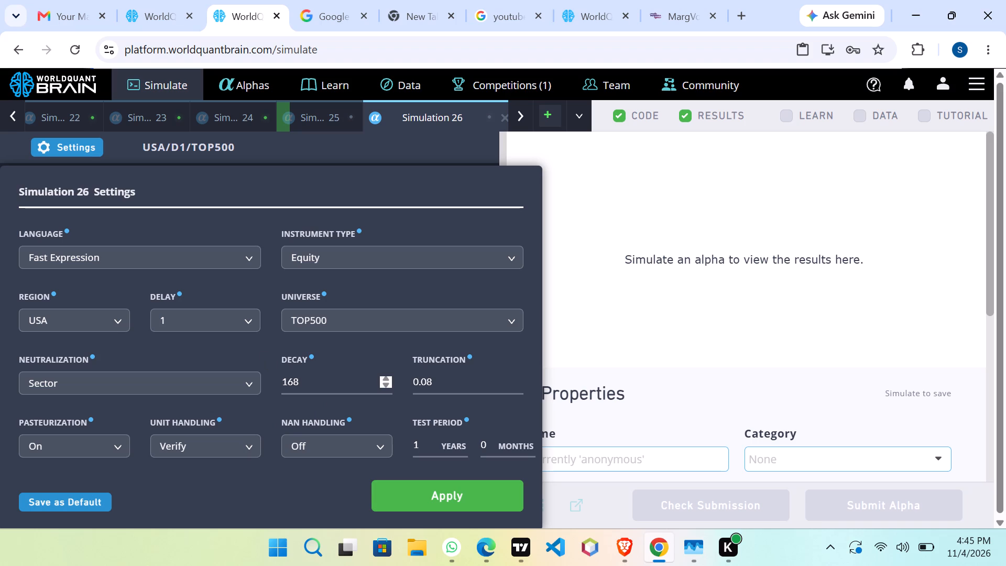
pyautogui.click(316, 379)
pyautogui.scroll(-3, 316, 379)
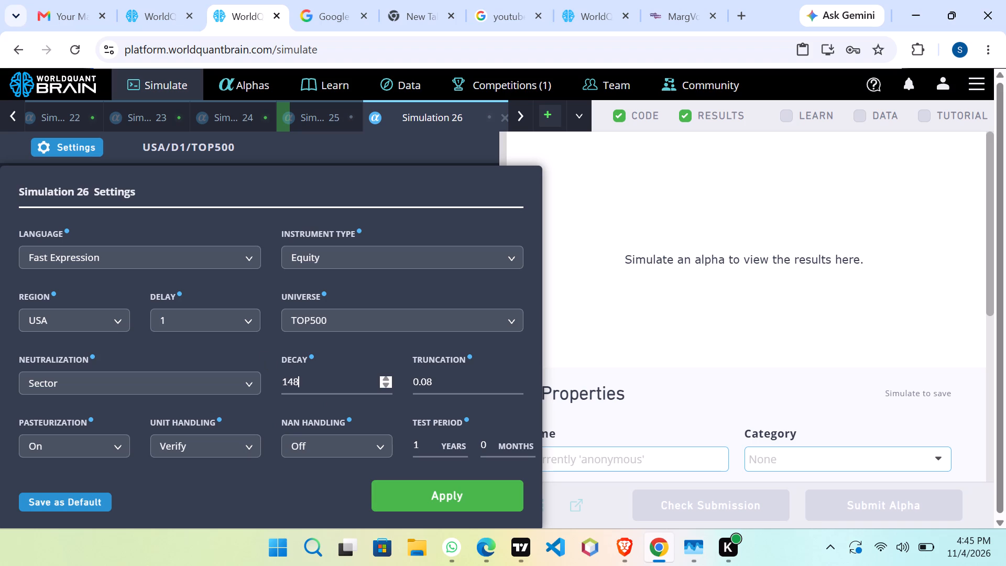
pyautogui.scroll(-1, 316, 379)
pyautogui.click(335, 317)
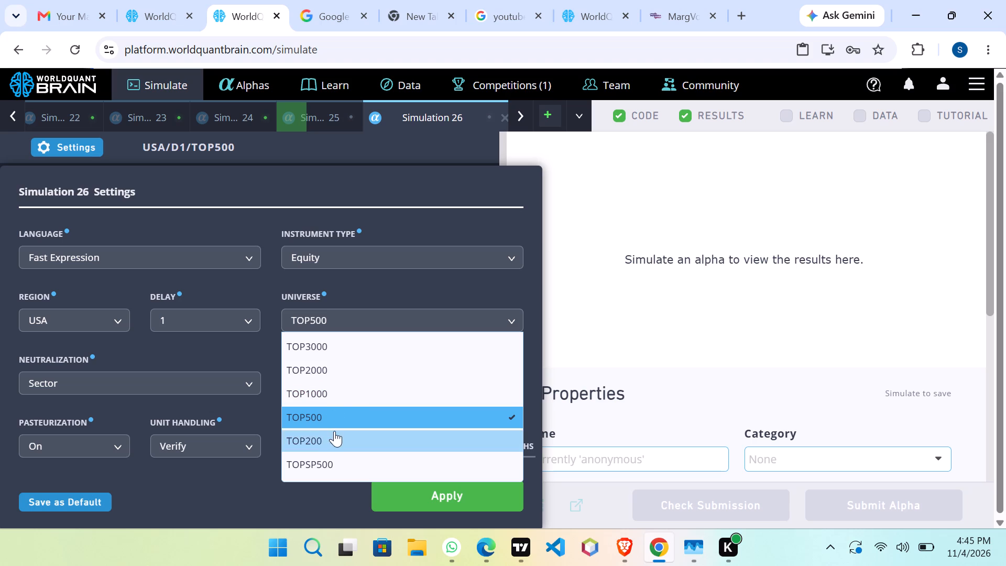
pyautogui.click(340, 407)
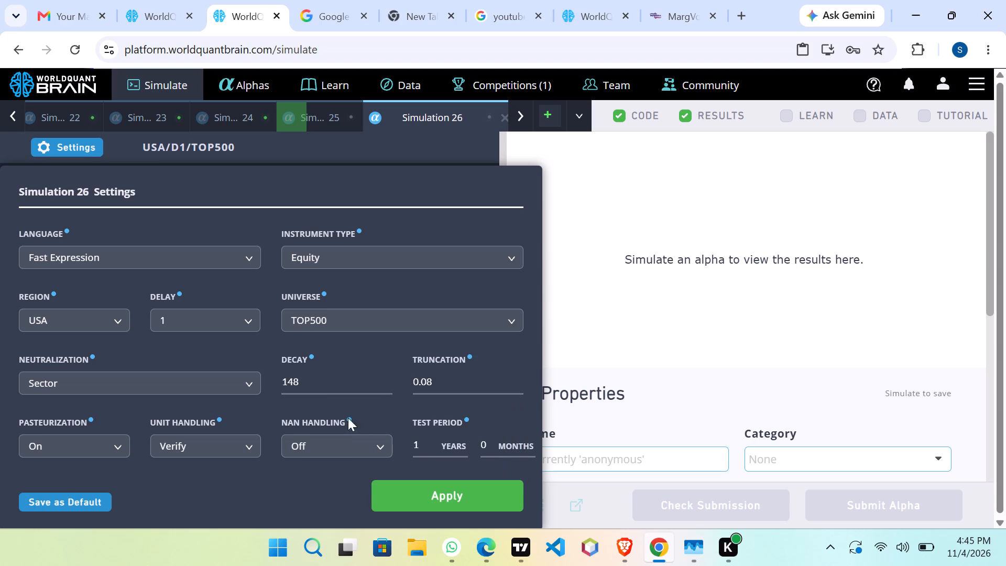
pyautogui.click(452, 499)
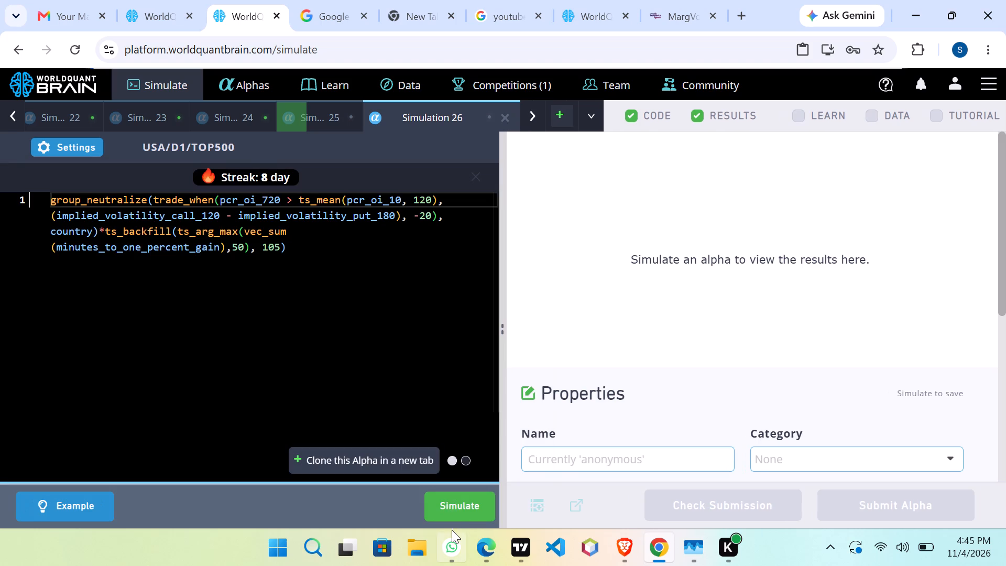
pyautogui.click(460, 501)
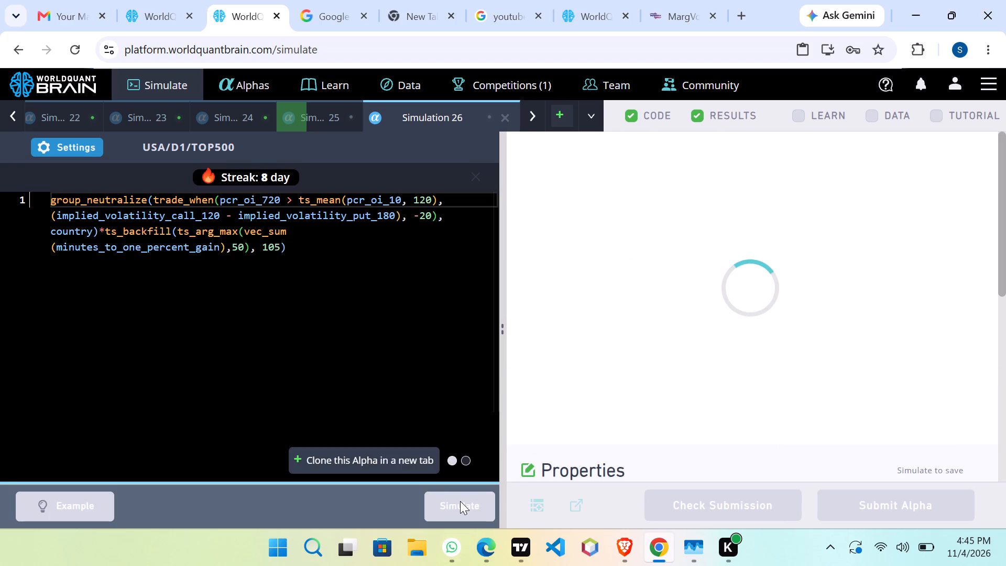
# Clone the Simulation 26 alpha in a new tab.
pyautogui.click(387, 467)
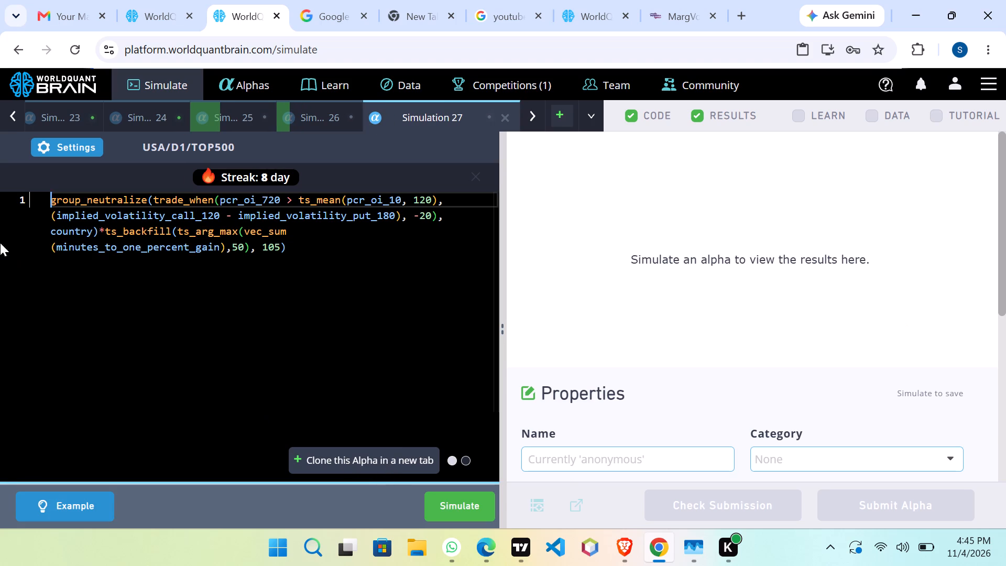
# Change the Simulation 27 neutralization to Industry, apply it, and simulate the alpha.
pyautogui.click(71, 141)
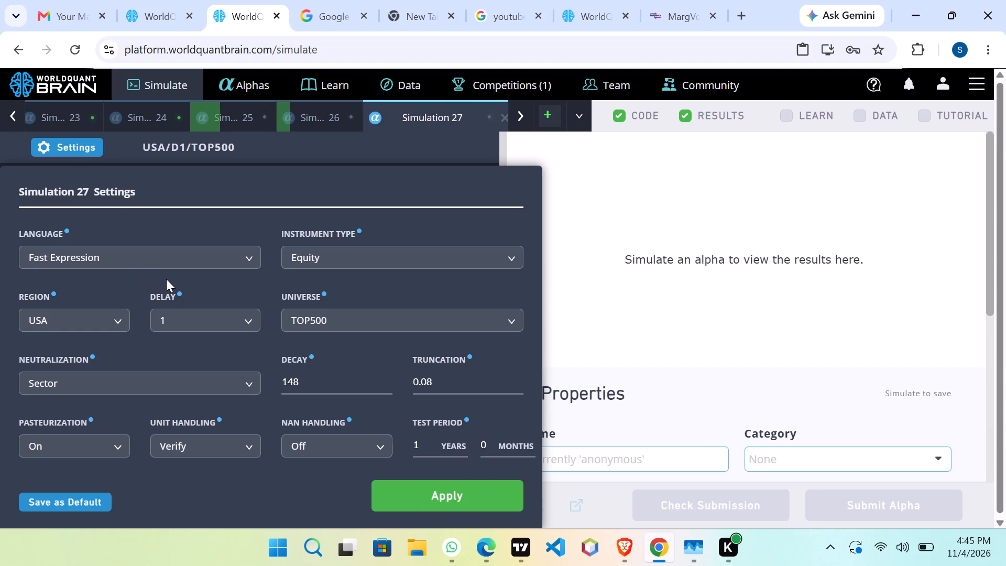
pyautogui.click(119, 377)
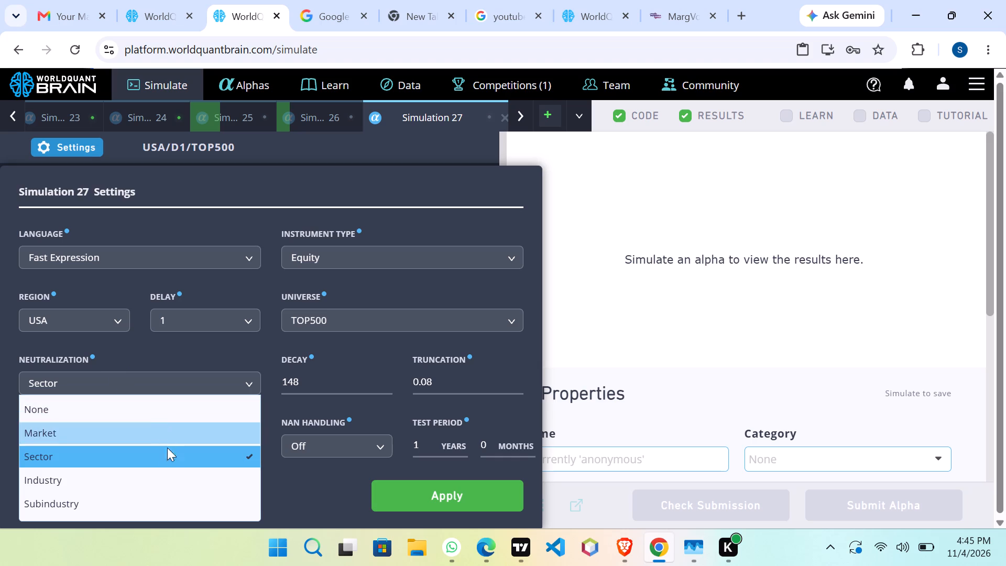
pyautogui.click(165, 472)
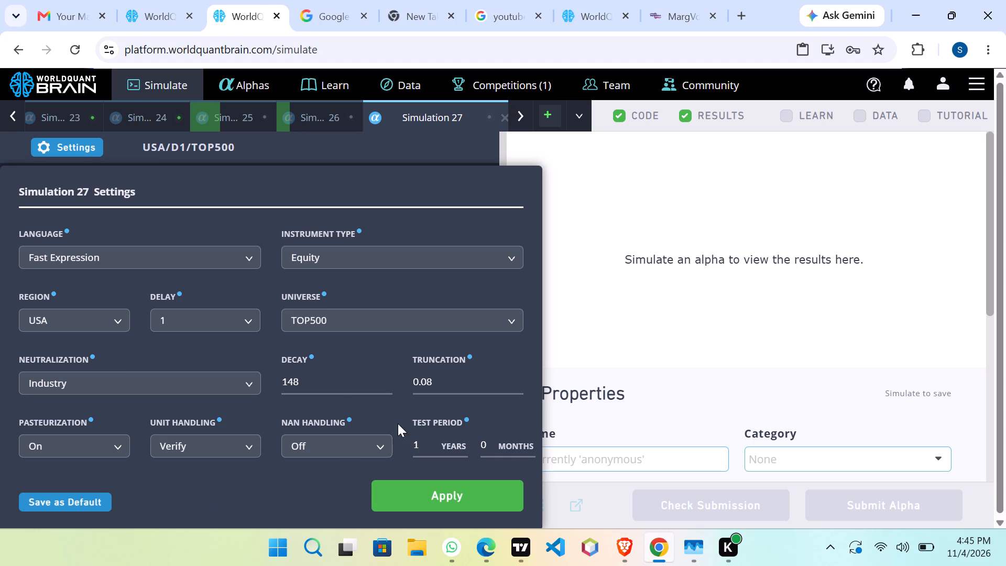
pyautogui.click(423, 484)
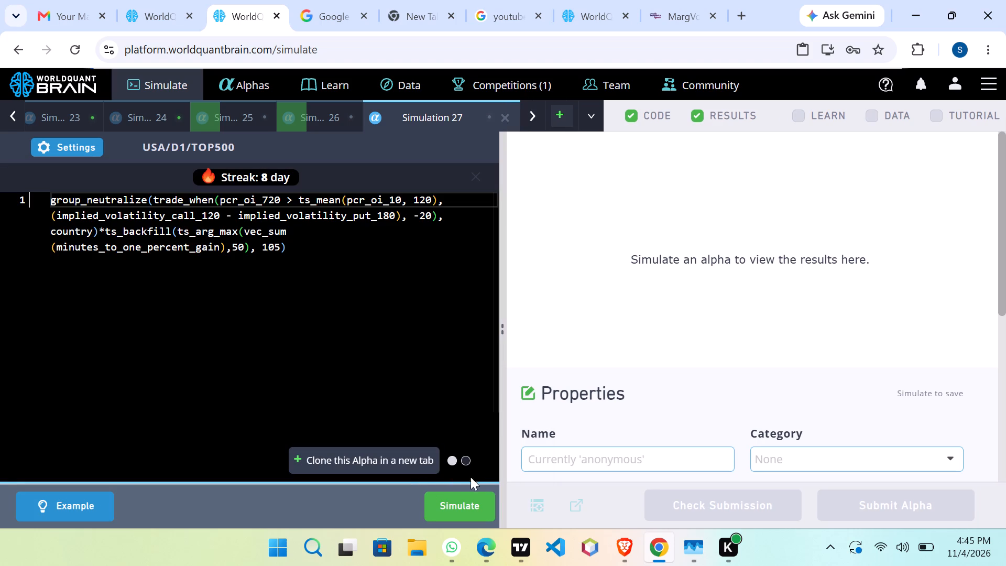
pyautogui.click(467, 500)
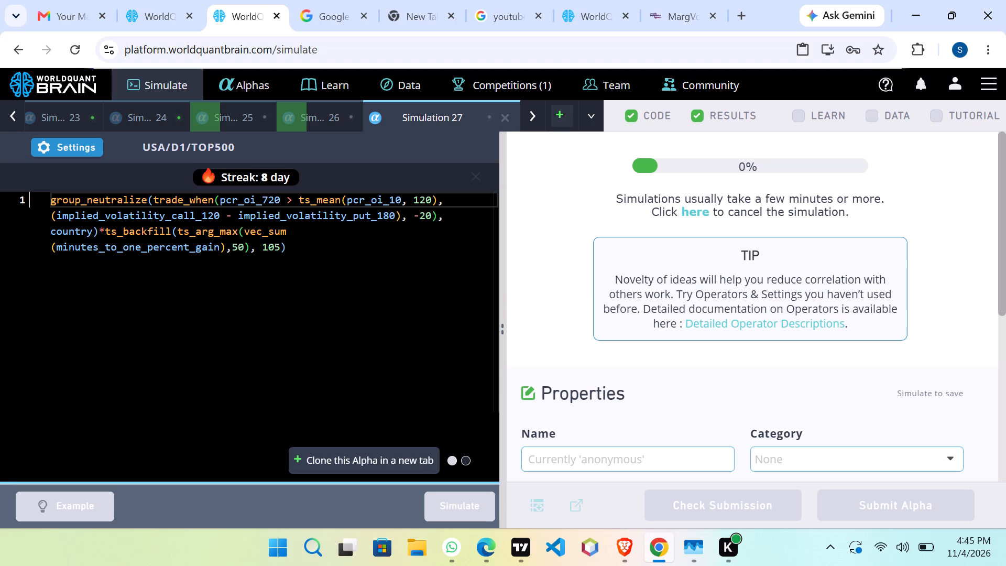
# While Simulation 27 runs, change its settings to universe TOP1000 and decay 171 and apply them.
pyautogui.click(67, 144)
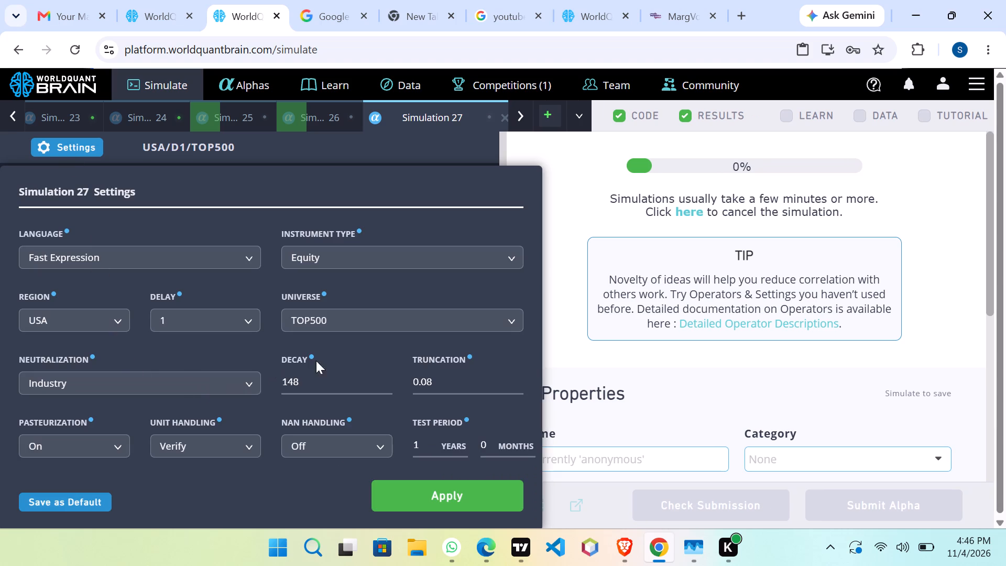
pyautogui.click(357, 321)
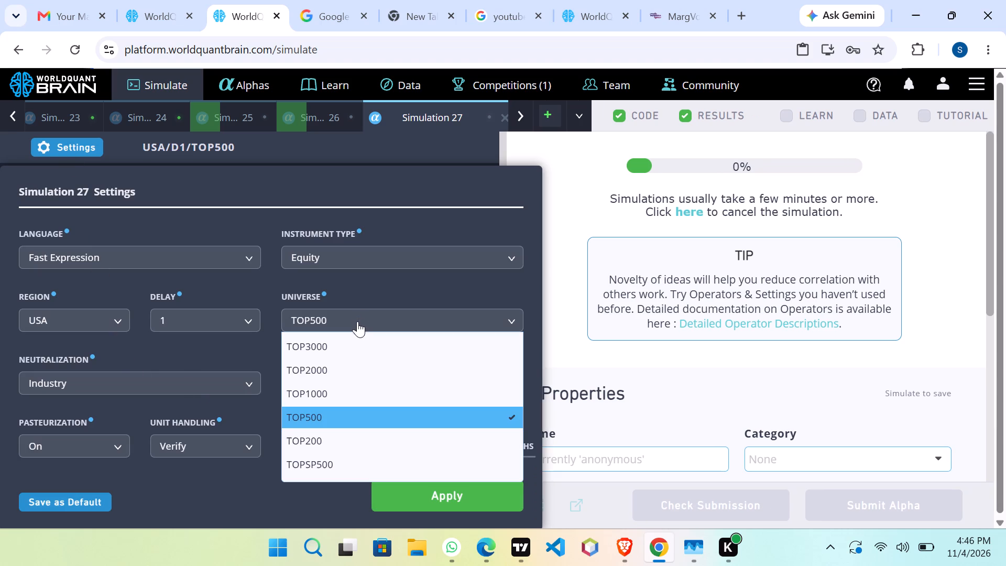
pyautogui.click(350, 387)
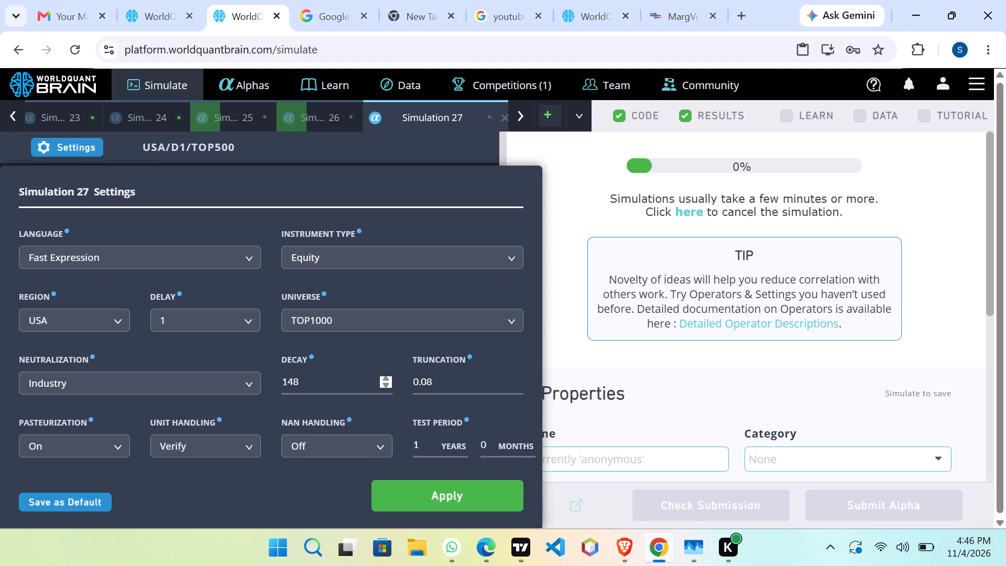
pyautogui.click(326, 389)
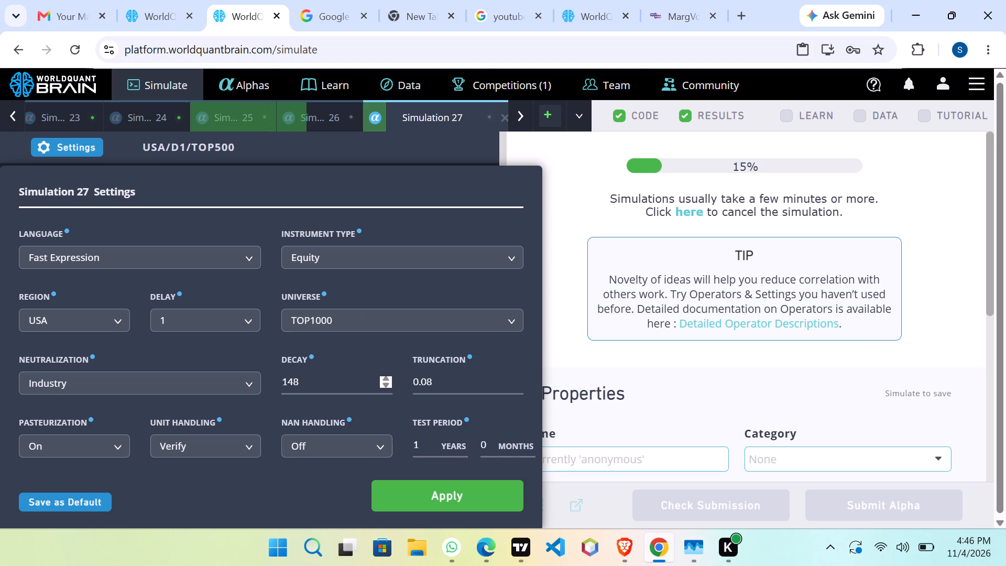
pyautogui.scroll(1, 326, 389)
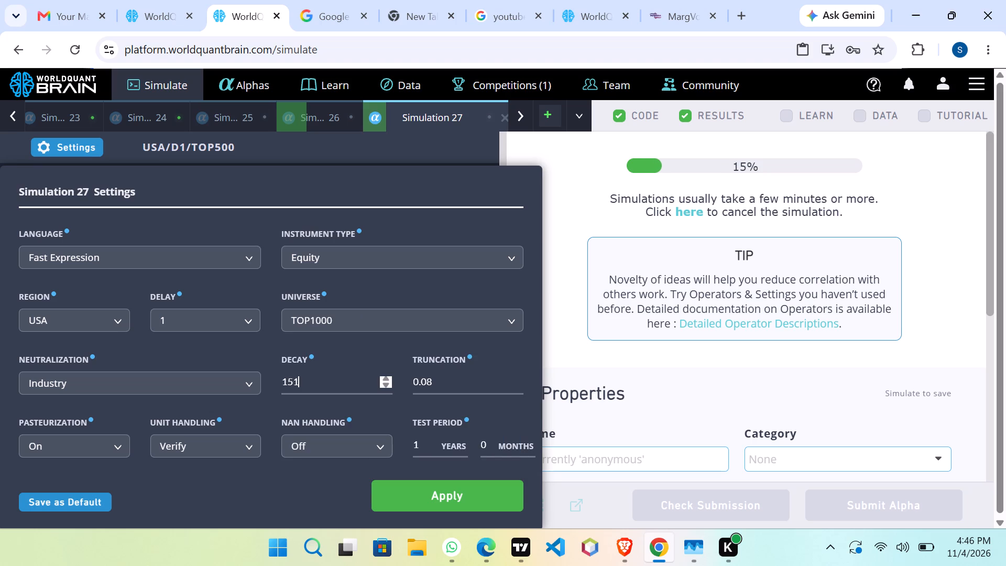
pyautogui.scroll(1, 326, 389)
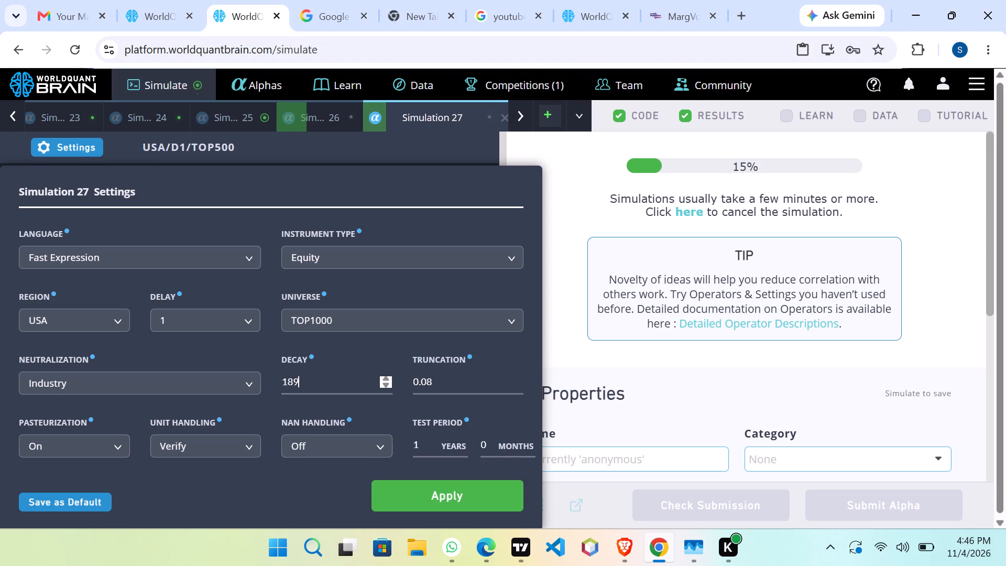
pyautogui.scroll(2, 326, 389)
pyautogui.click(450, 489)
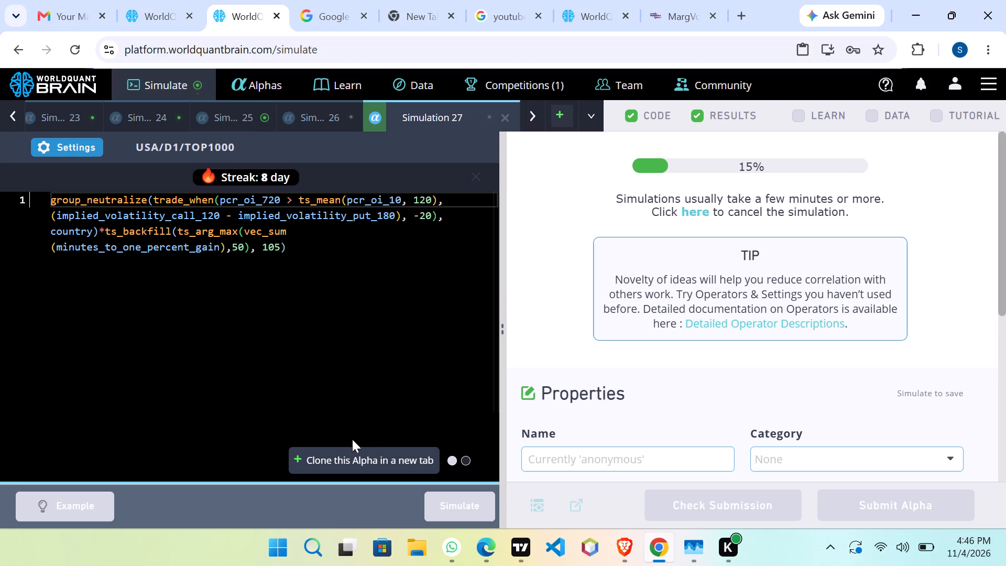
# Clone the Simulation 27 alpha with its changed settings in a new tab.
pyautogui.click(352, 454)
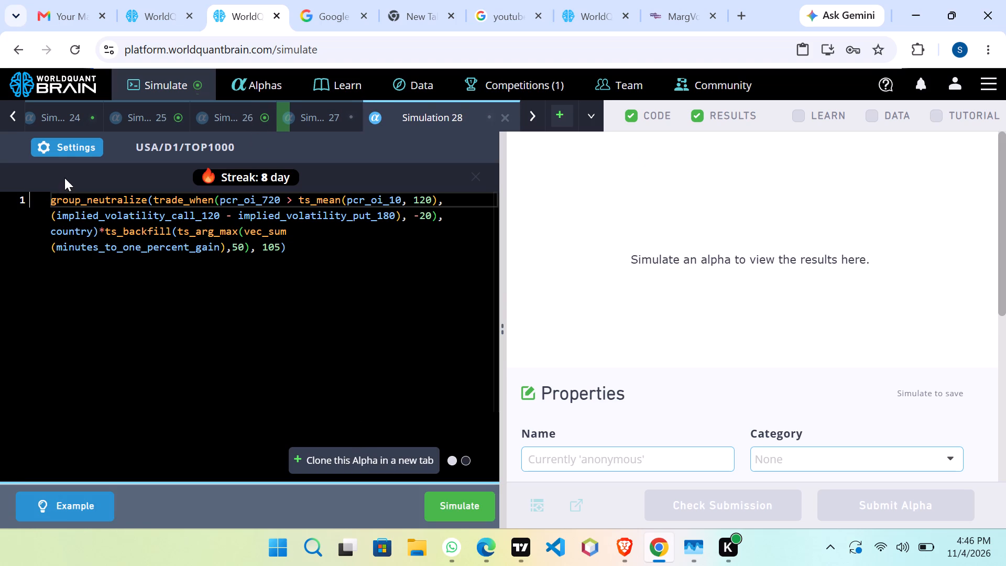
# Set Simulation 28 to Sector neutralization, decay 105 and universe TOP200, apply the settings, and simulate the alpha.
pyautogui.click(70, 136)
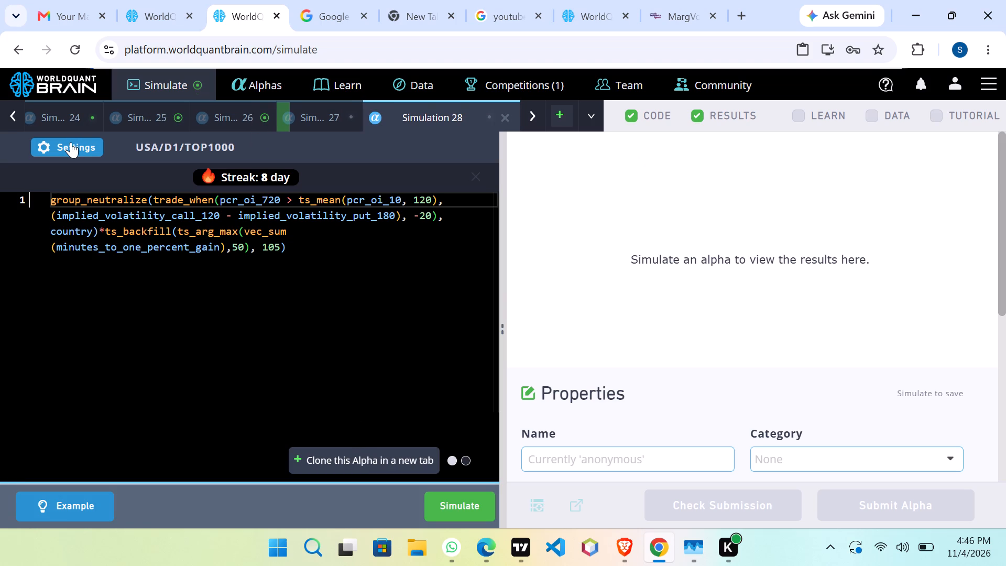
pyautogui.click(71, 142)
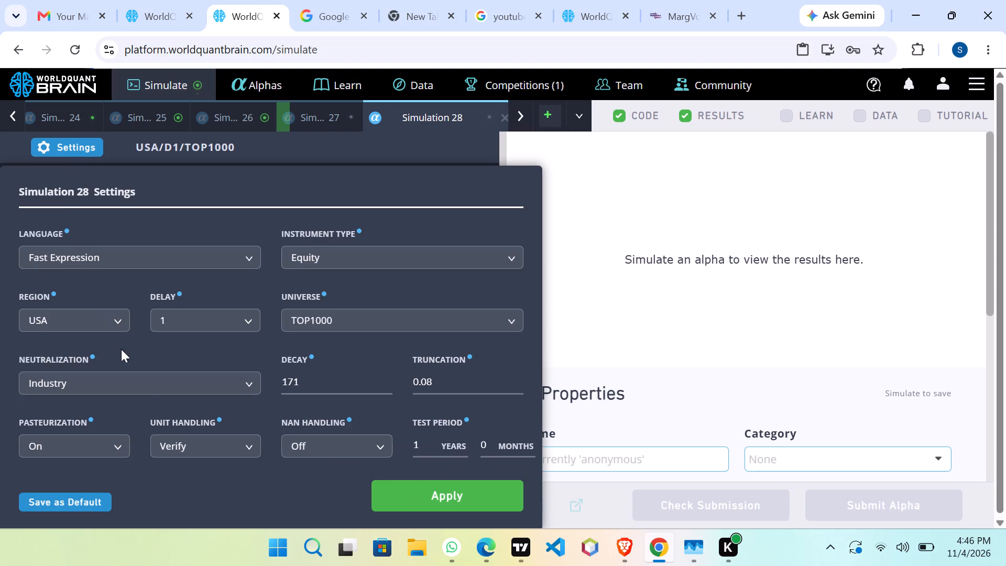
pyautogui.click(249, 380)
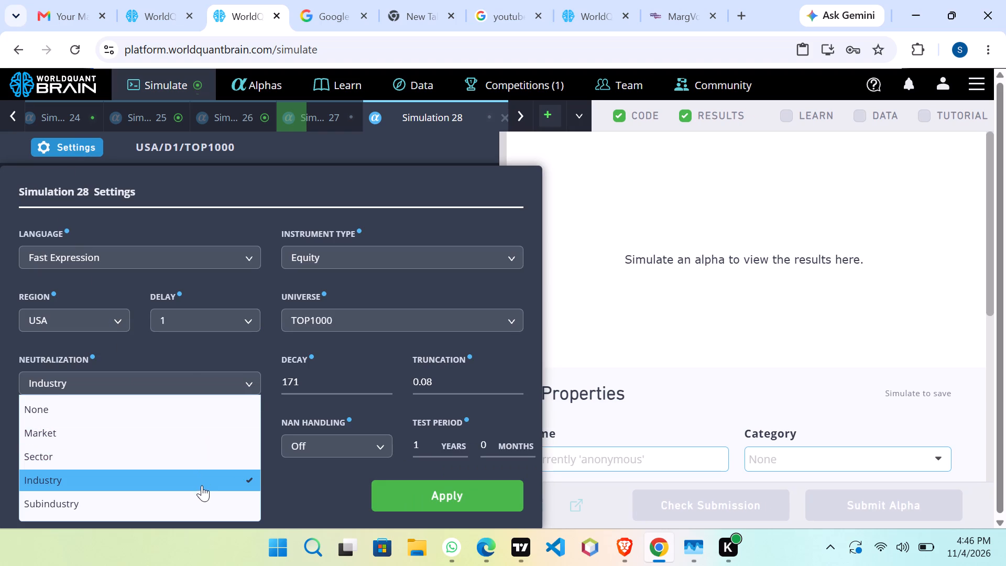
pyautogui.click(198, 456)
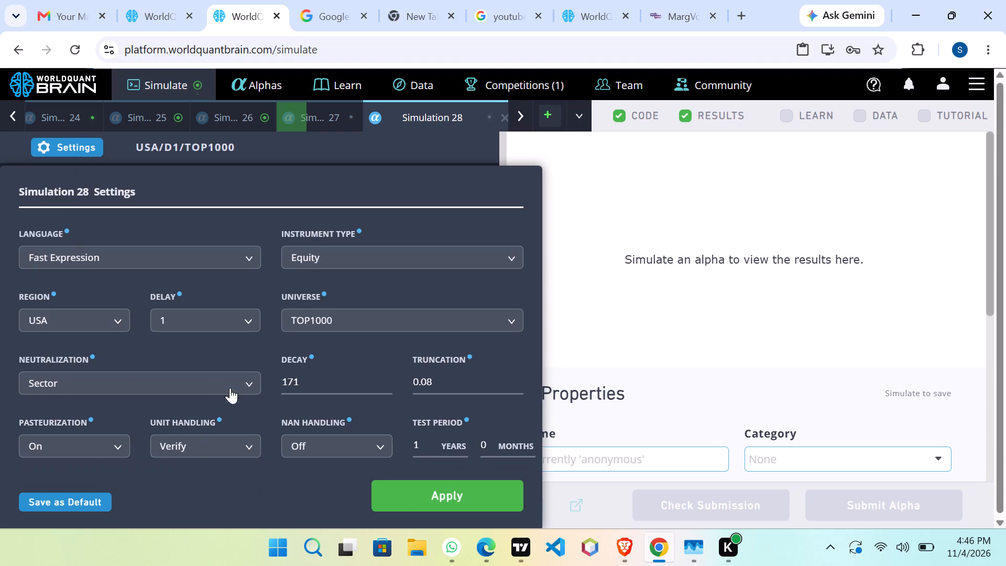
pyautogui.click(303, 381)
pyautogui.scroll(-6, 303, 381)
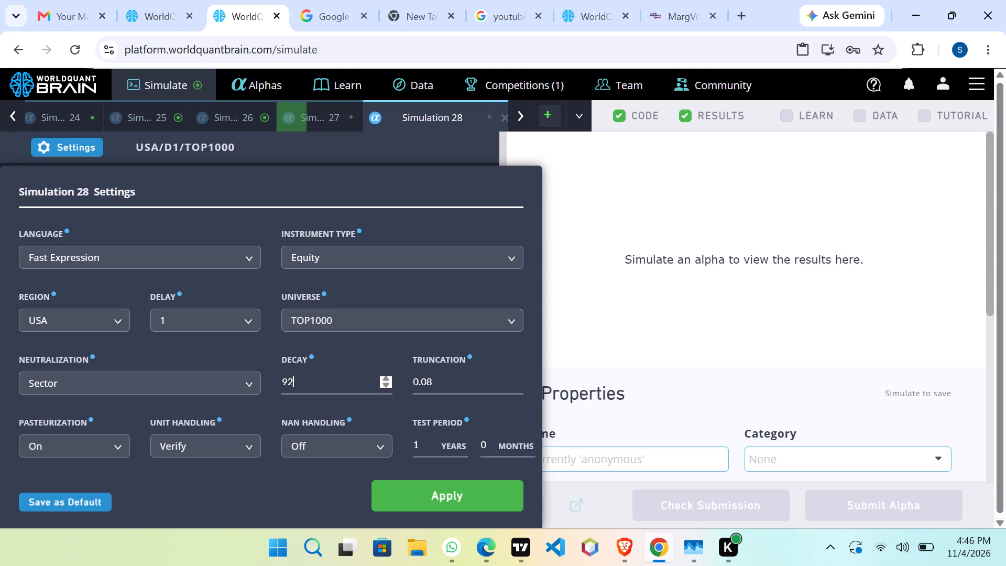
pyautogui.scroll(3, 305, 379)
pyautogui.click(420, 318)
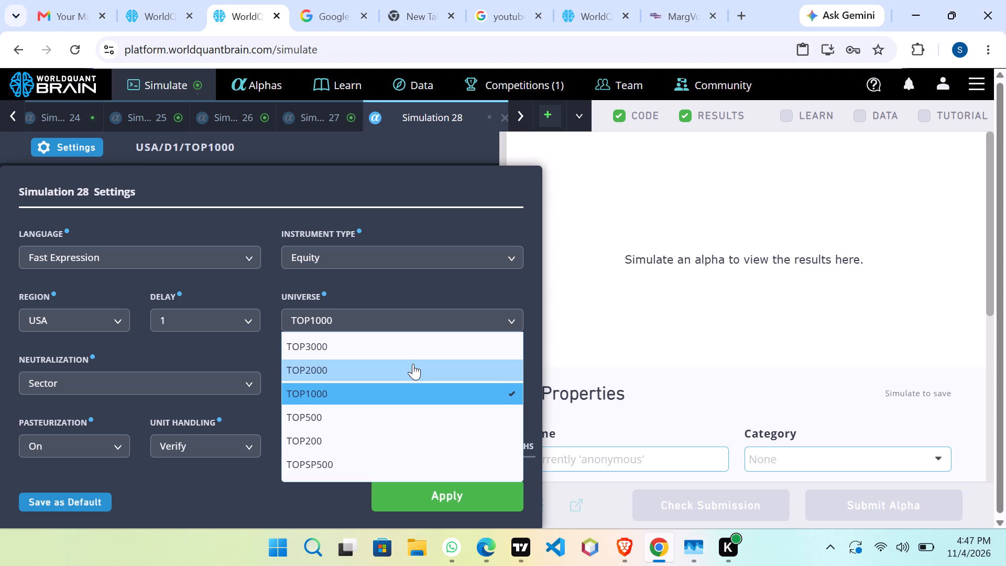
pyautogui.click(403, 430)
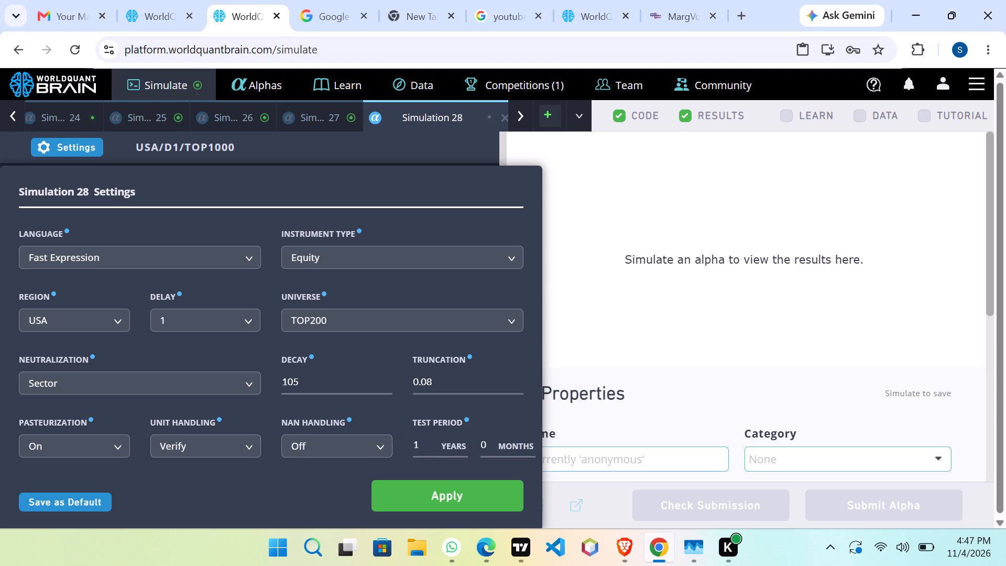
pyautogui.click(456, 495)
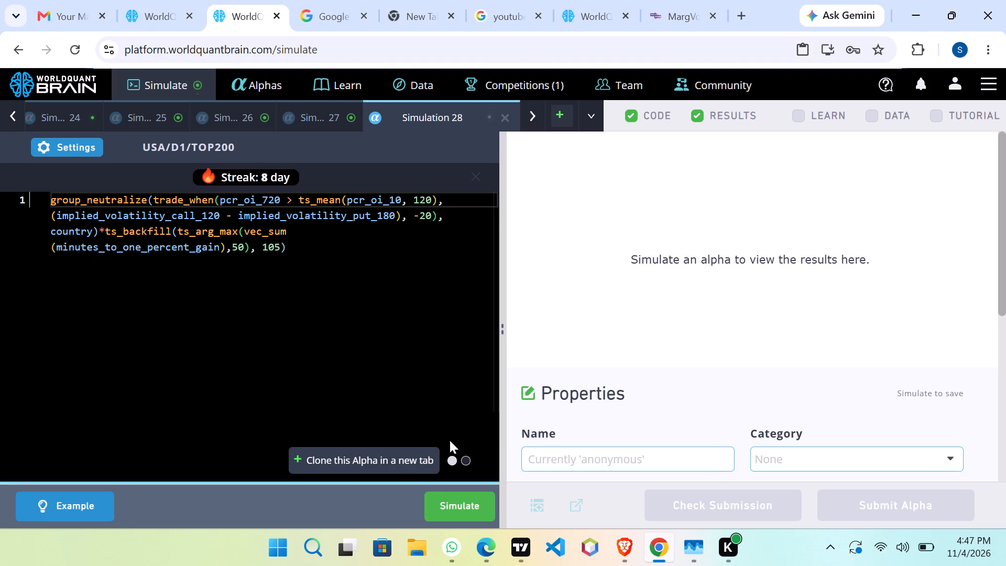
pyautogui.click(462, 497)
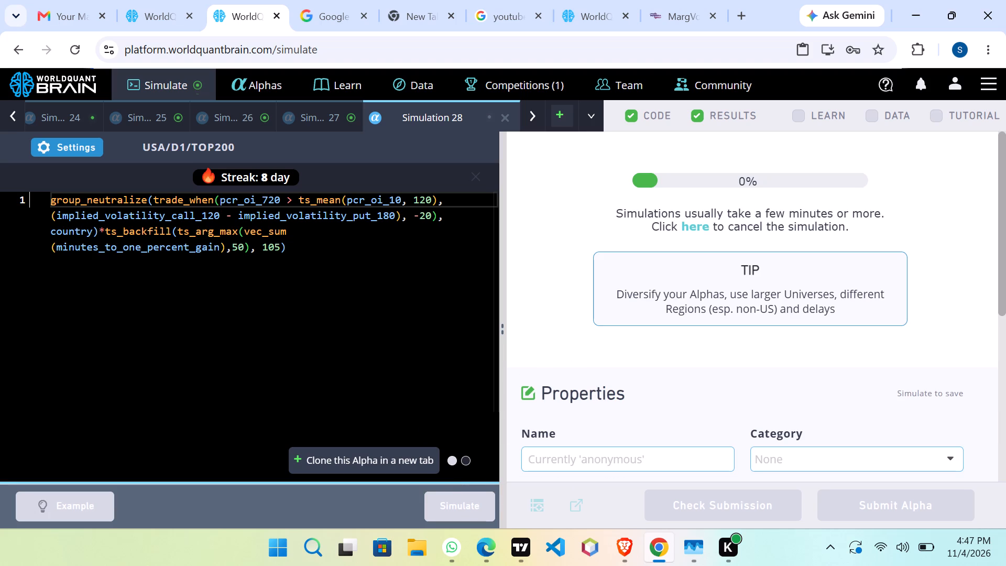
# Clone the Simulation 28 alpha in a new tab.
pyautogui.click(402, 460)
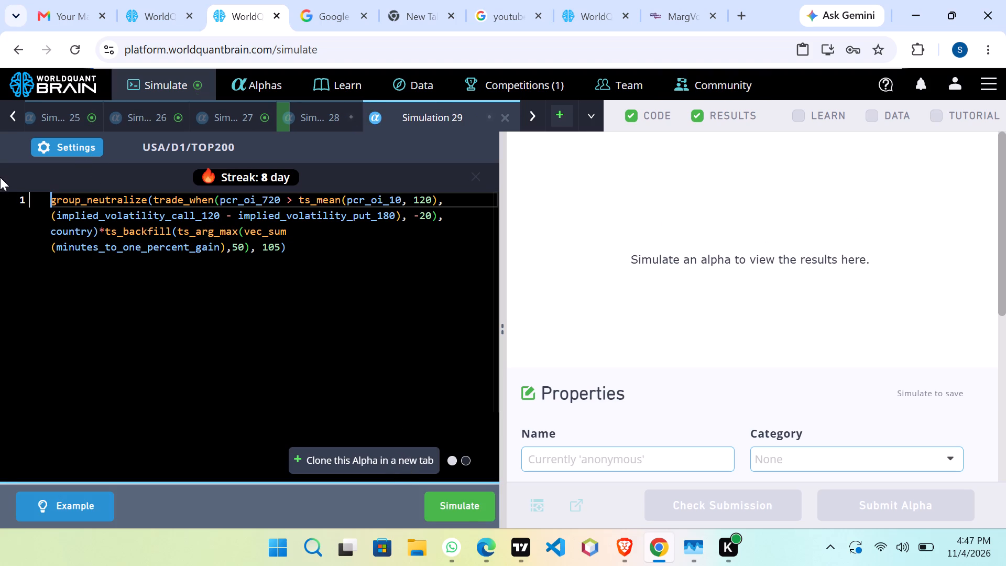
# Set Simulation 29 to Market neutralization, decay 100 and universe TOP1000, apply the settings, and simulate the alpha.
pyautogui.click(40, 145)
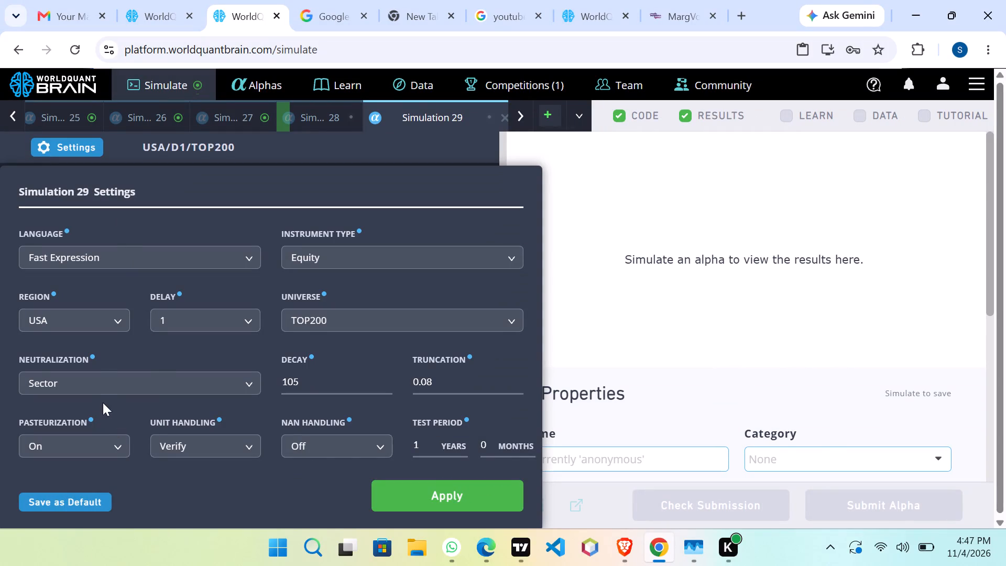
pyautogui.click(104, 379)
pyautogui.click(118, 429)
pyautogui.click(316, 389)
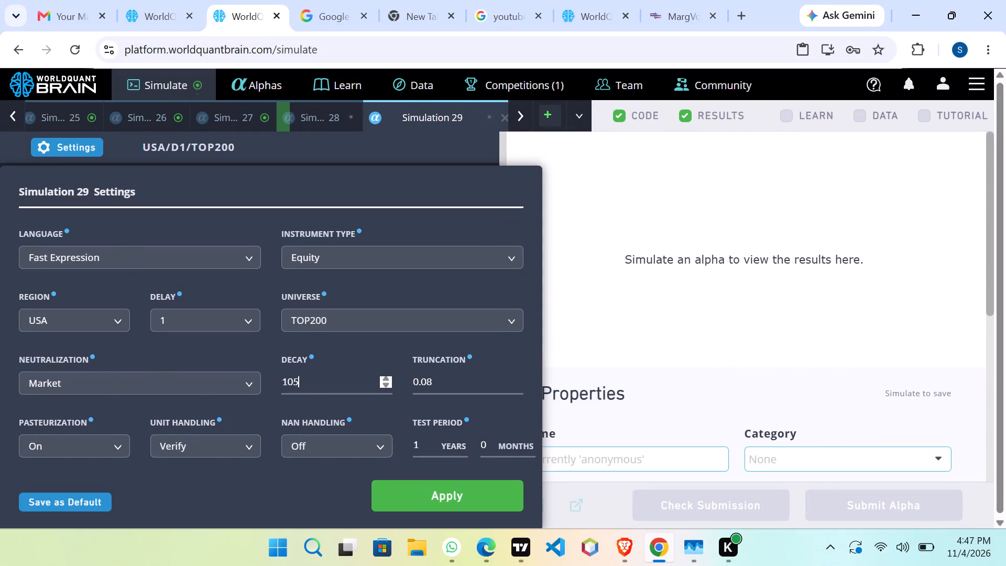
pyautogui.scroll(-5, 316, 389)
pyautogui.scroll(20, 316, 389)
pyautogui.scroll(-7, 320, 388)
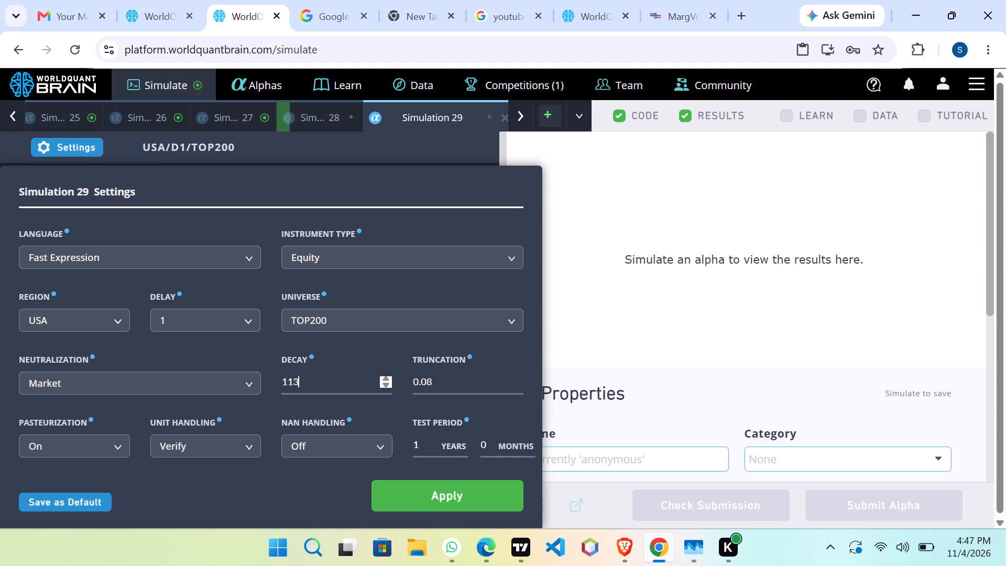
pyautogui.scroll(-15, 321, 388)
pyautogui.scroll(2, 320, 388)
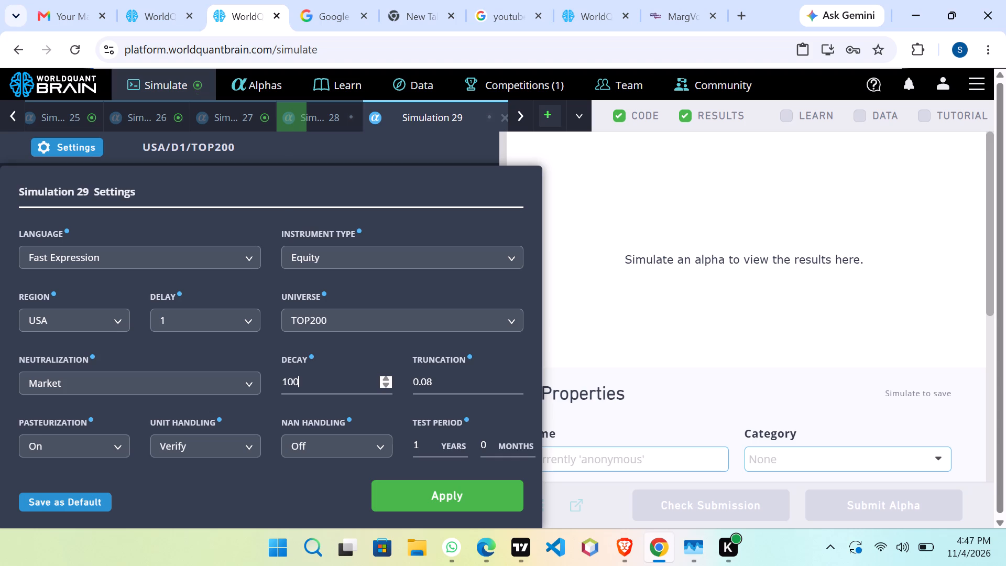
pyautogui.click(325, 316)
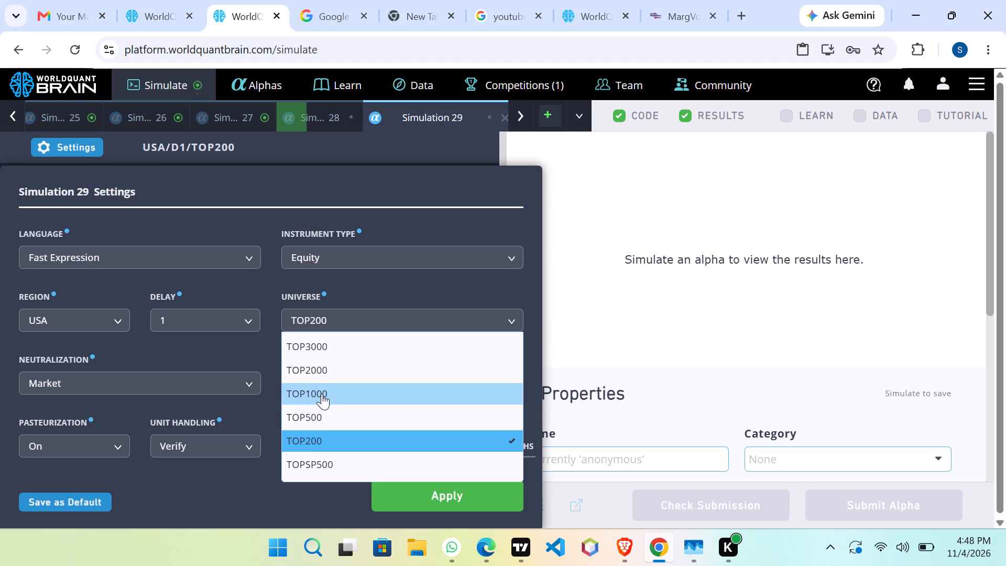
pyautogui.click(322, 394)
pyautogui.click(420, 481)
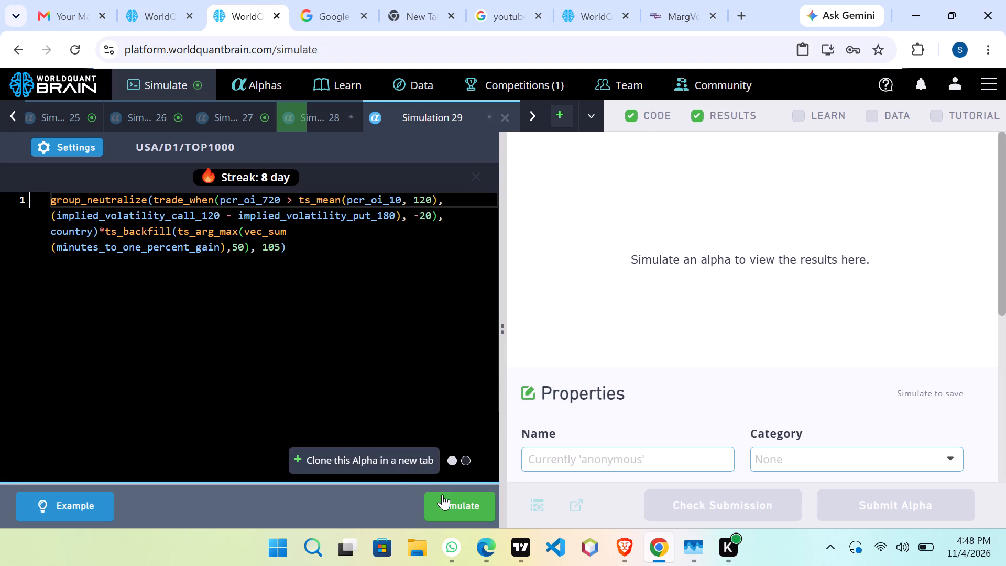
pyautogui.click(443, 494)
# Clone the Simulation 29 alpha in a new tab.
pyautogui.click(373, 454)
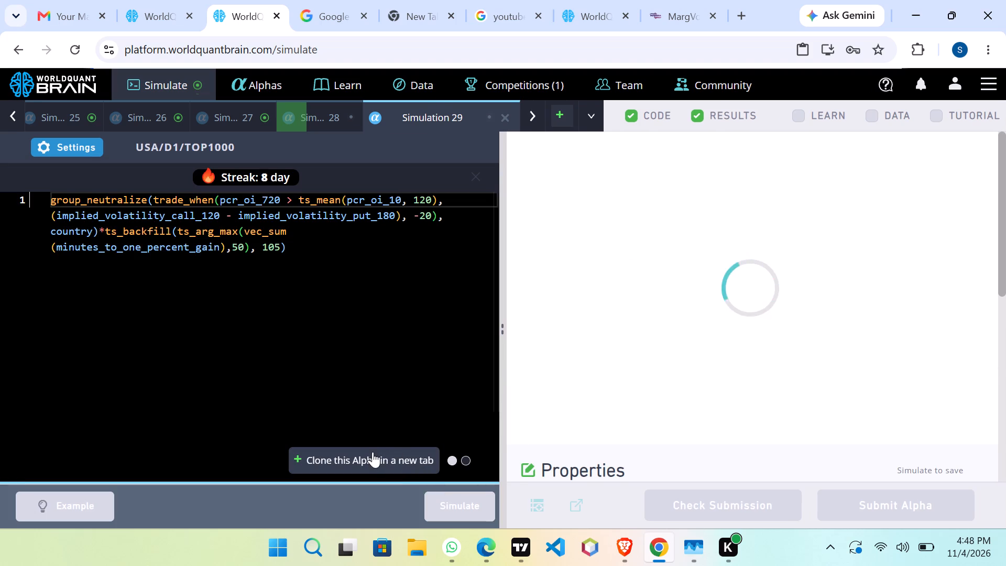
# Set Simulation 30 to neutralization None, decay 99 and universe TOP500, apply the settings, and simulate the alpha.
pyautogui.click(91, 147)
pyautogui.click(157, 386)
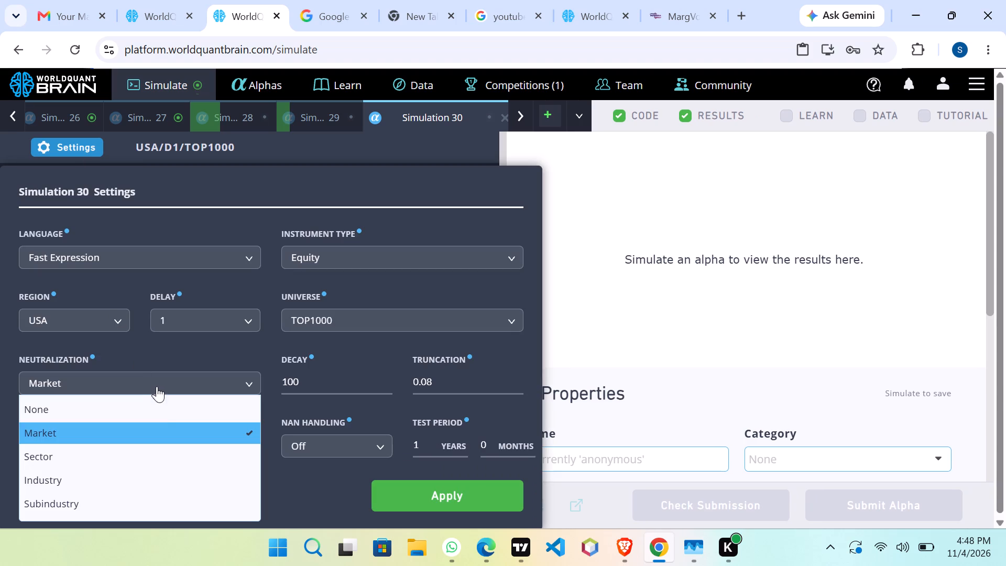
pyautogui.click(169, 412)
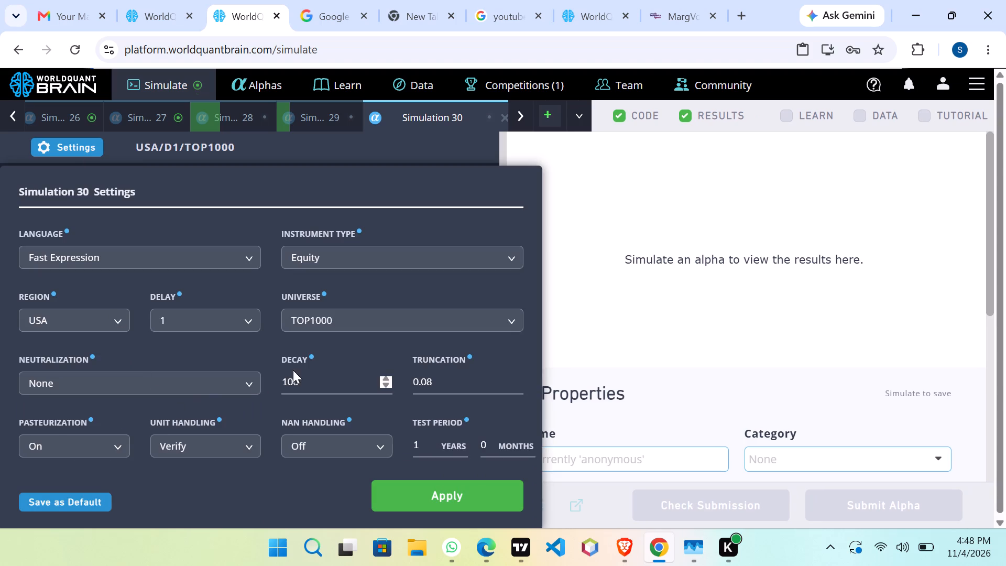
pyautogui.click(336, 378)
pyautogui.scroll(3, 335, 378)
pyautogui.scroll(-5, 333, 377)
pyautogui.scroll(1, 333, 377)
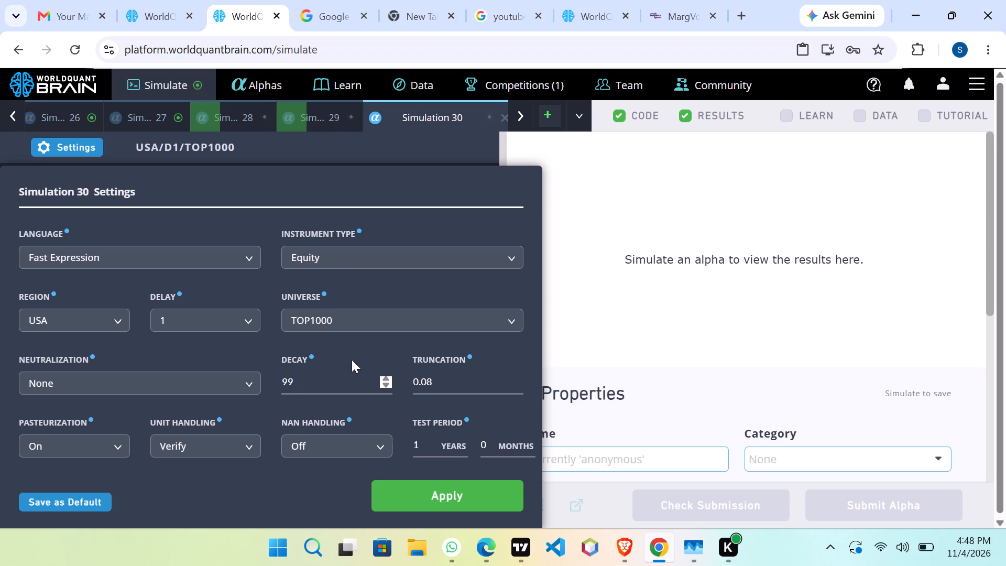
pyautogui.click(337, 320)
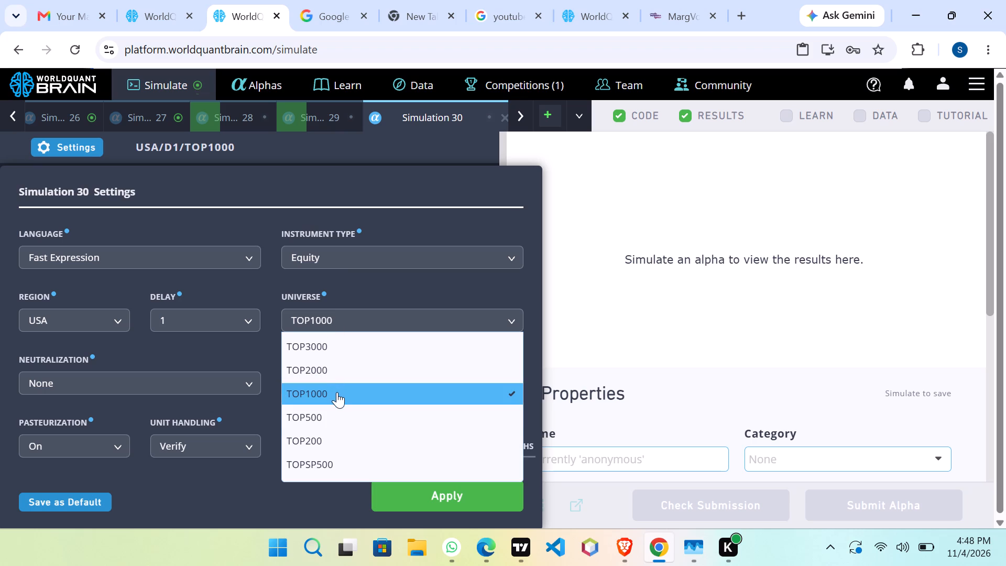
pyautogui.click(346, 416)
pyautogui.click(407, 484)
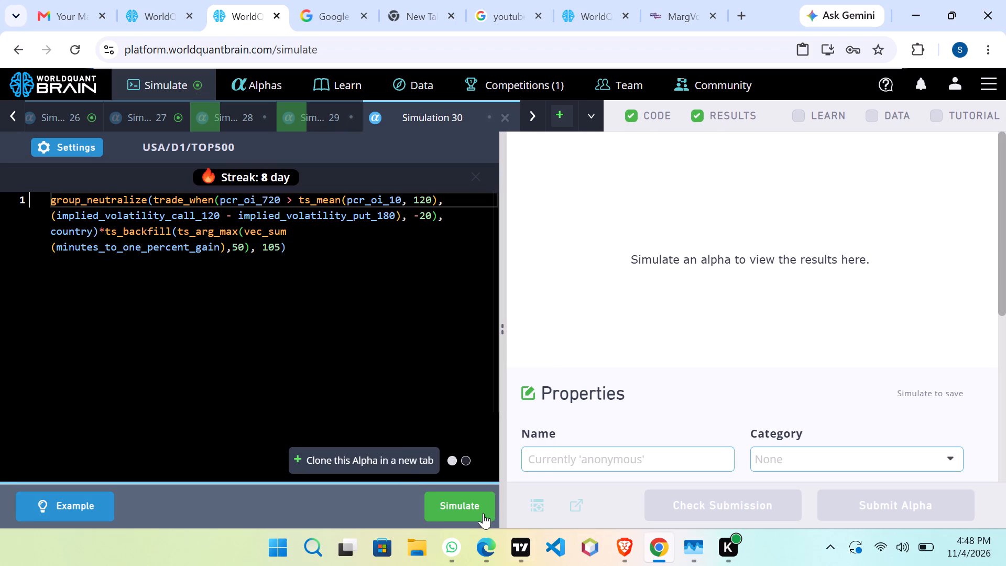
pyautogui.moveTo(483, 511); pyautogui.dragTo(481, 504)
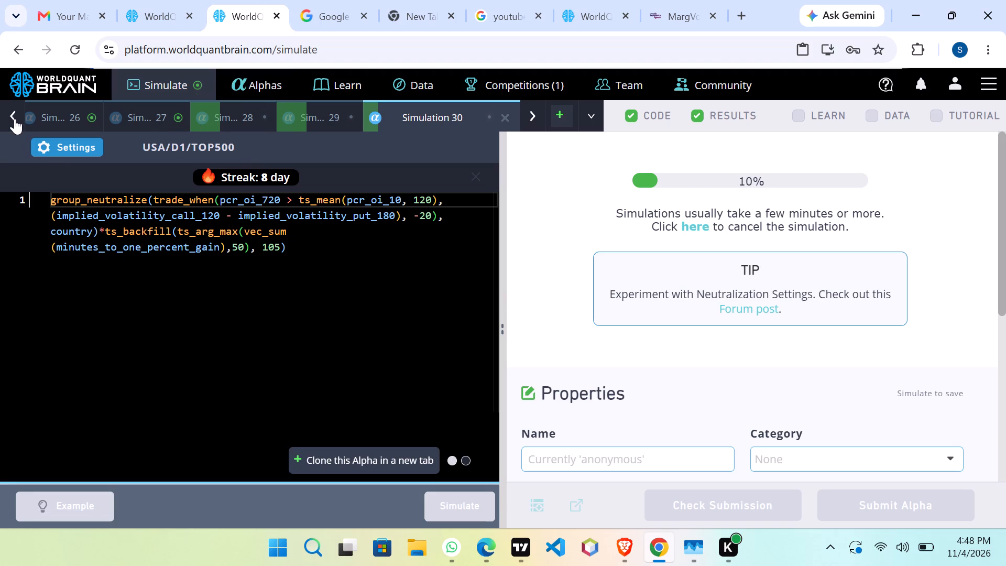
# Reveal the test period of Simulation 26 and examine its IS testing status.
pyautogui.click(82, 114)
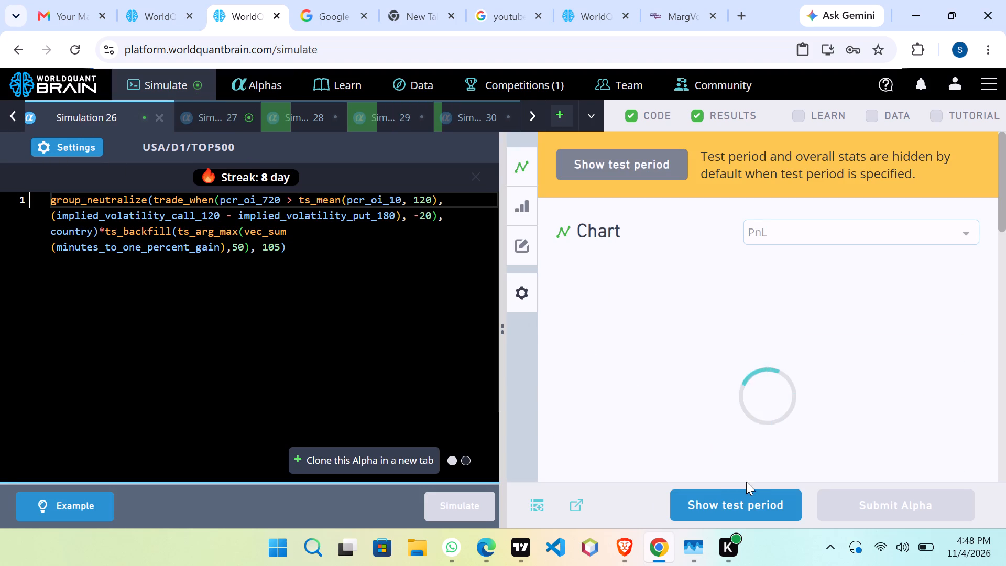
pyautogui.click(745, 493)
pyautogui.scroll(-4, 654, 346)
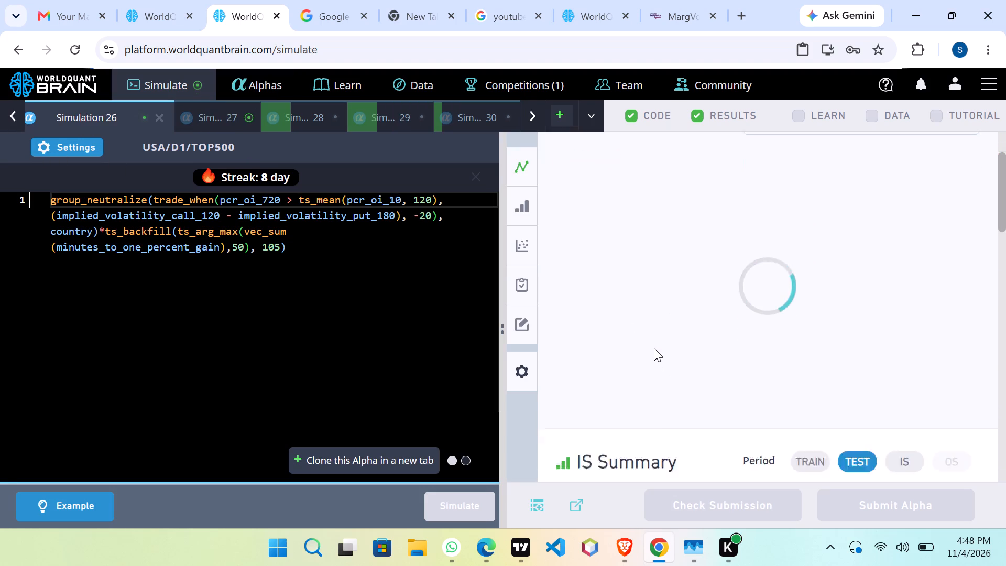
pyautogui.scroll(-8, 654, 348)
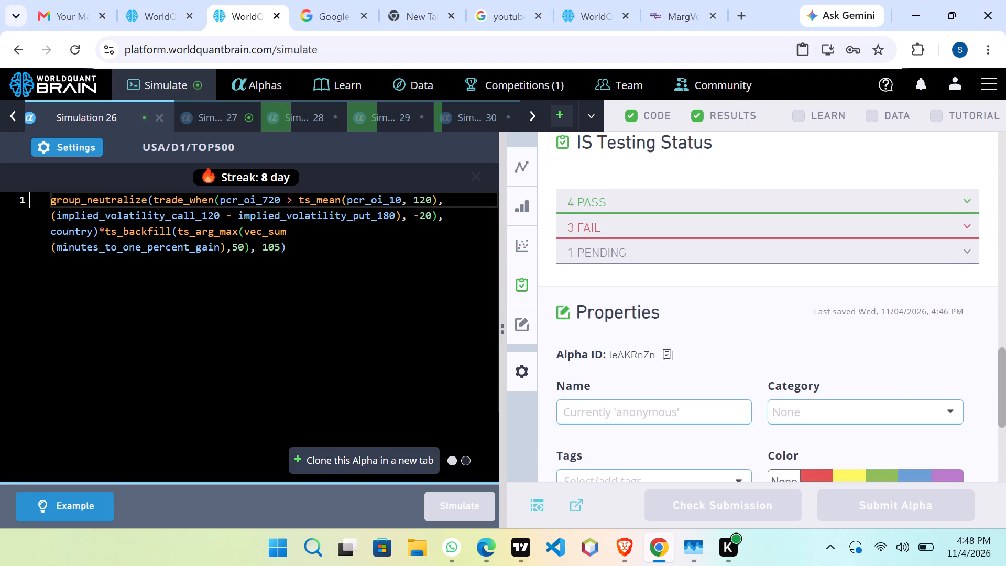
# Reveal the test period of Simulation 27 and examine its IS testing status.
pyautogui.click(229, 117)
pyautogui.click(755, 505)
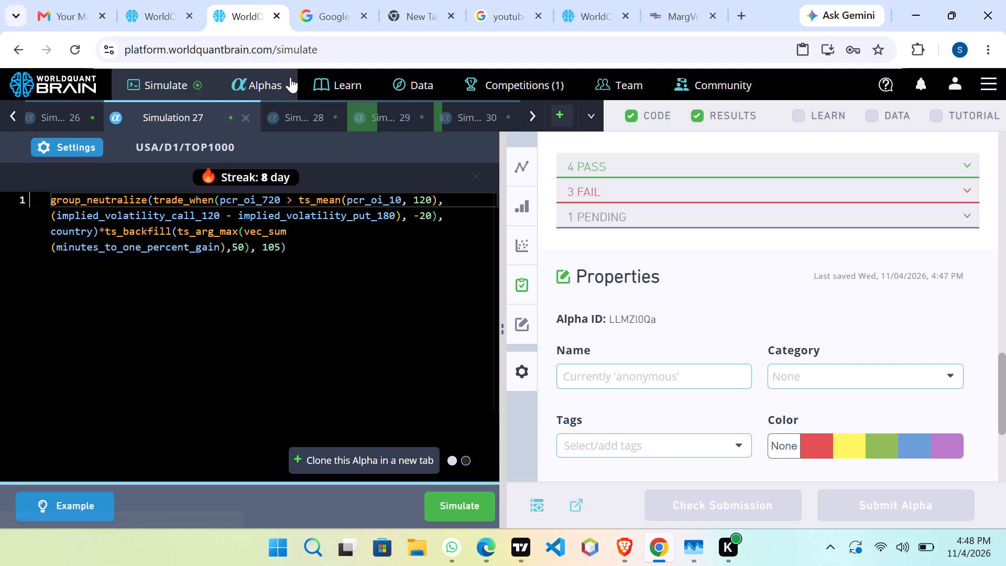
# Switch to Simulation 28 and review its results area and simulation settings.
pyautogui.click(301, 112)
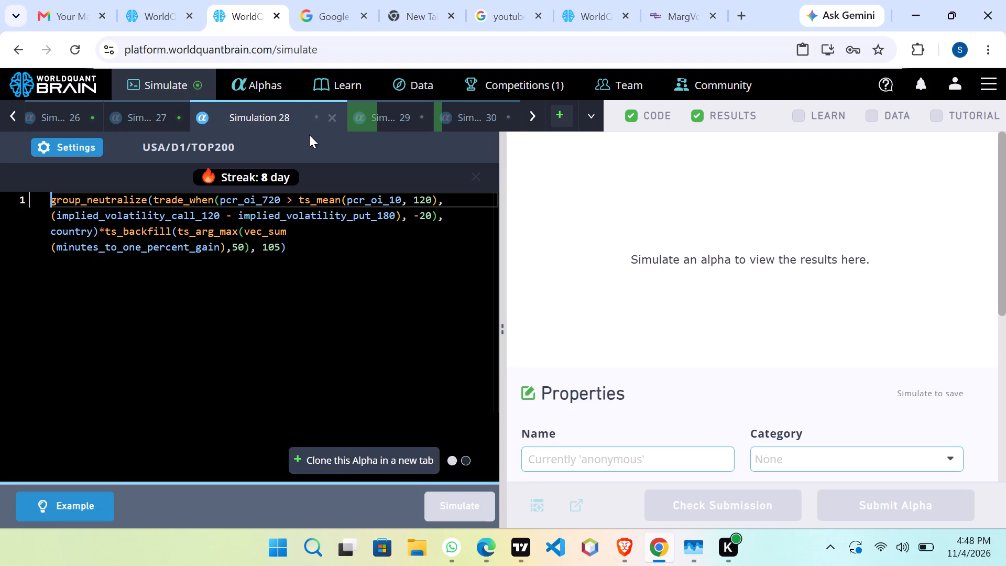
pyautogui.scroll(-6, 619, 249)
pyautogui.scroll(3, 620, 260)
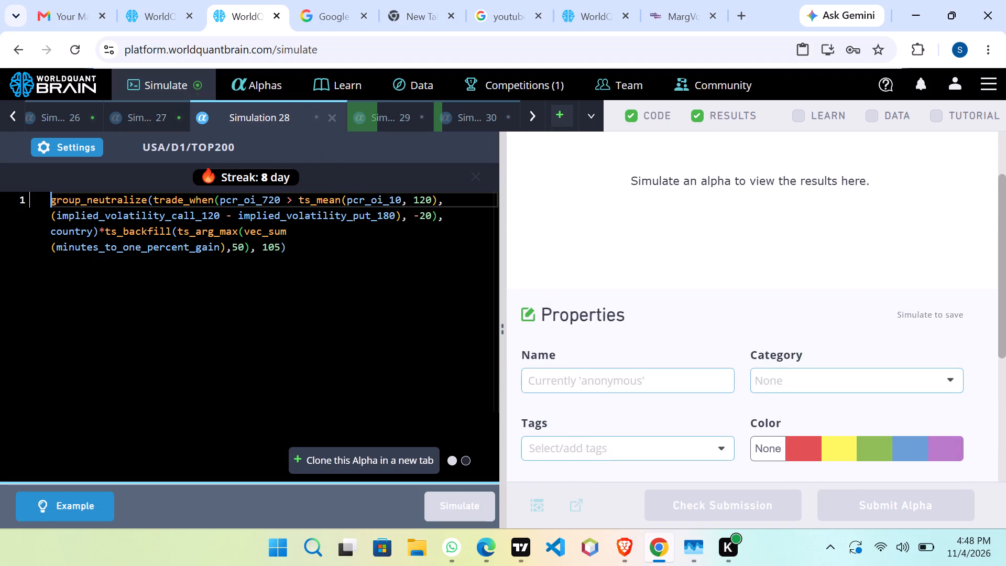
pyautogui.scroll(1, 621, 260)
pyautogui.scroll(-7, 623, 262)
pyautogui.scroll(5, 624, 265)
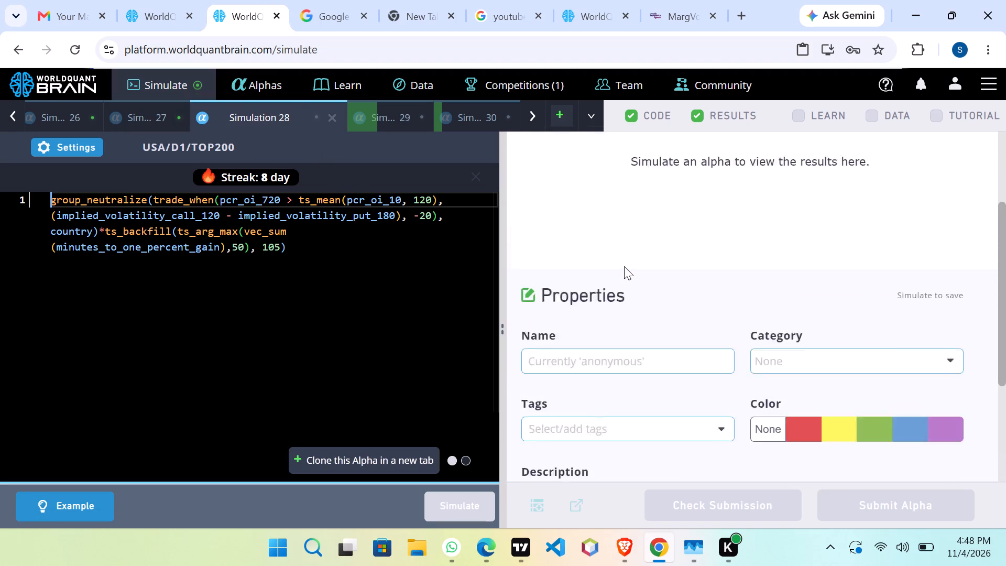
pyautogui.scroll(4, 624, 266)
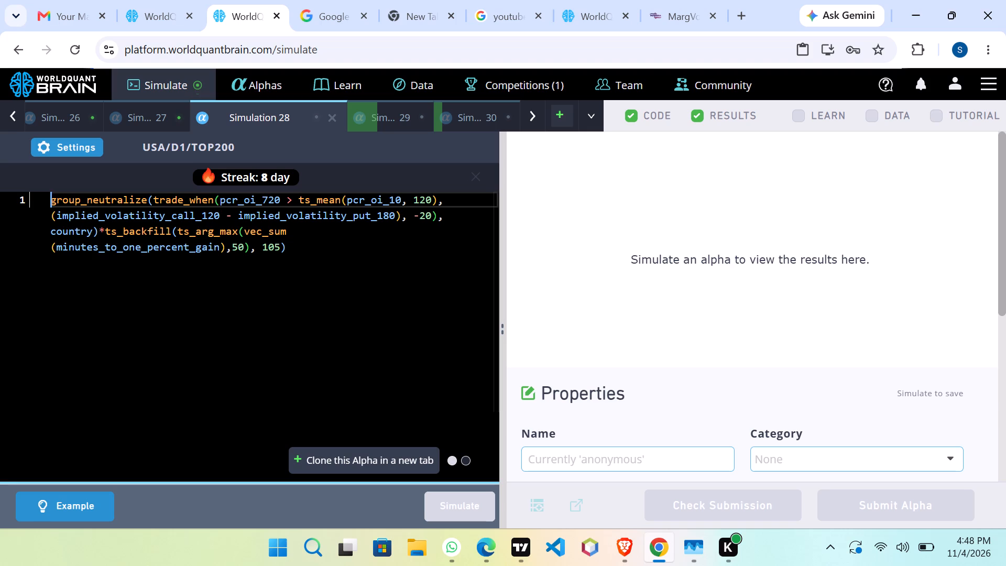
pyautogui.click(69, 144)
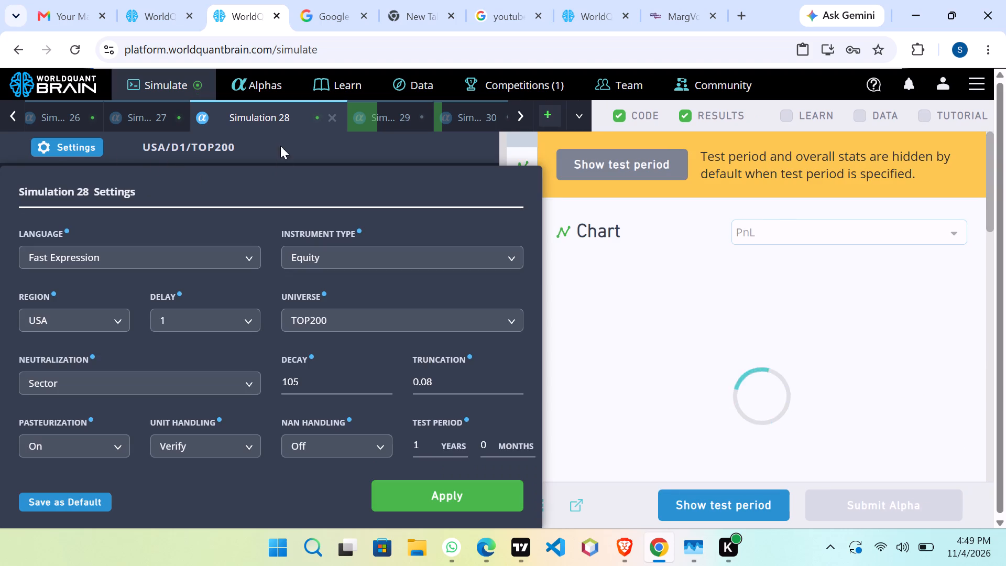
pyautogui.click(282, 115)
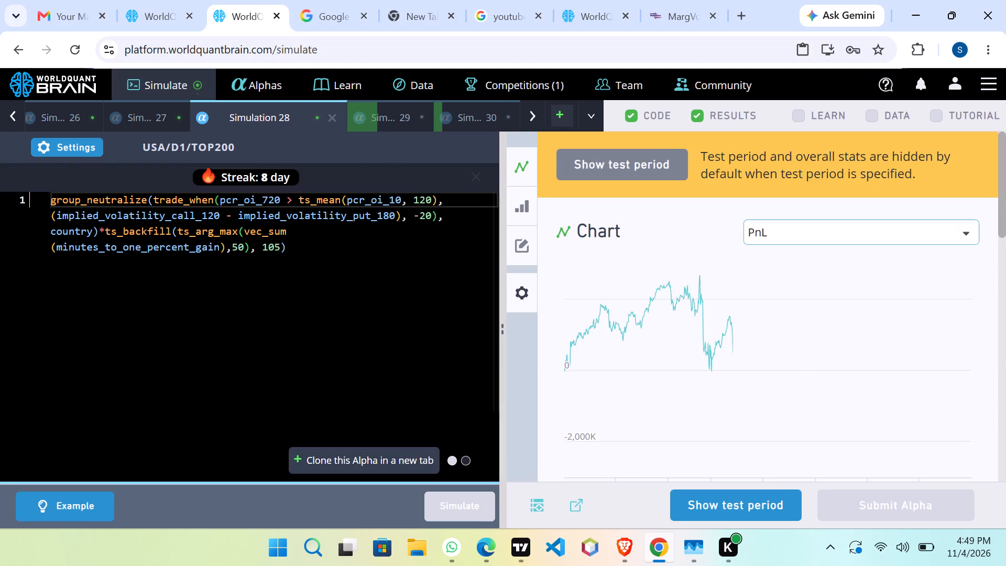
# Reveal the test period of Simulation 28 and examine its yearly statistics and IS testing status.
pyautogui.click(738, 499)
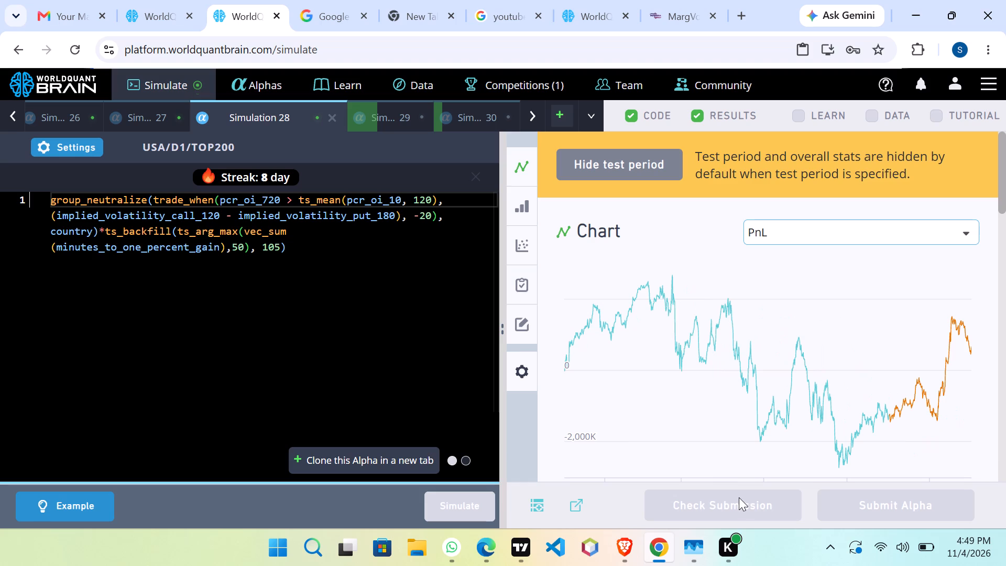
pyautogui.scroll(-5, 537, 291)
pyautogui.scroll(-7, 597, 264)
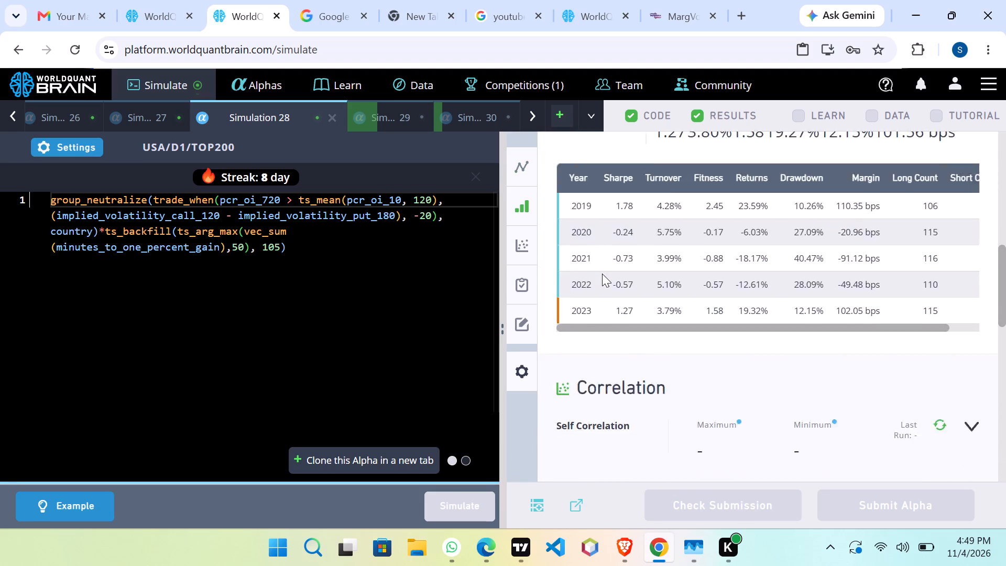
pyautogui.scroll(-2, 602, 274)
pyautogui.scroll(1, 602, 274)
pyautogui.scroll(-3, 602, 274)
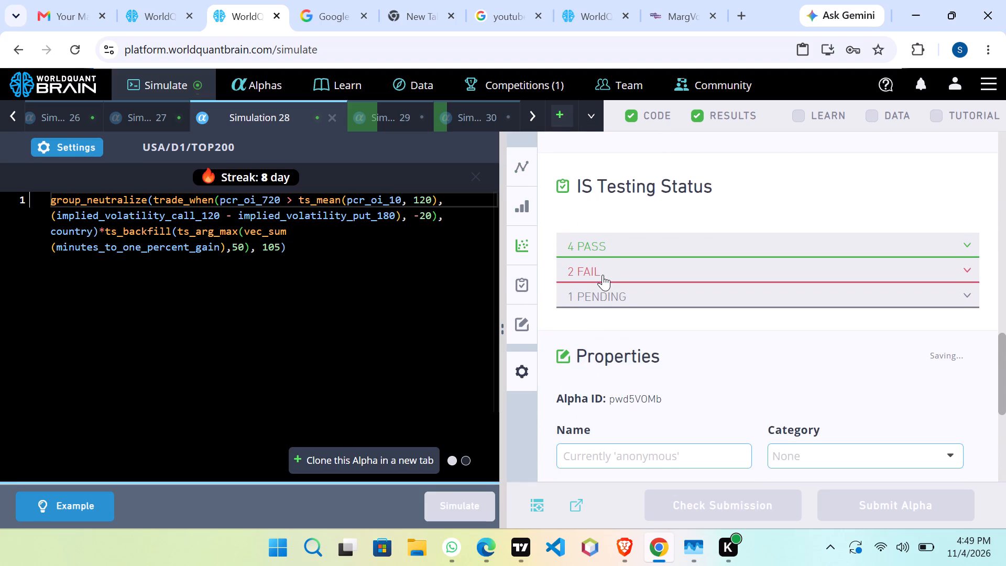
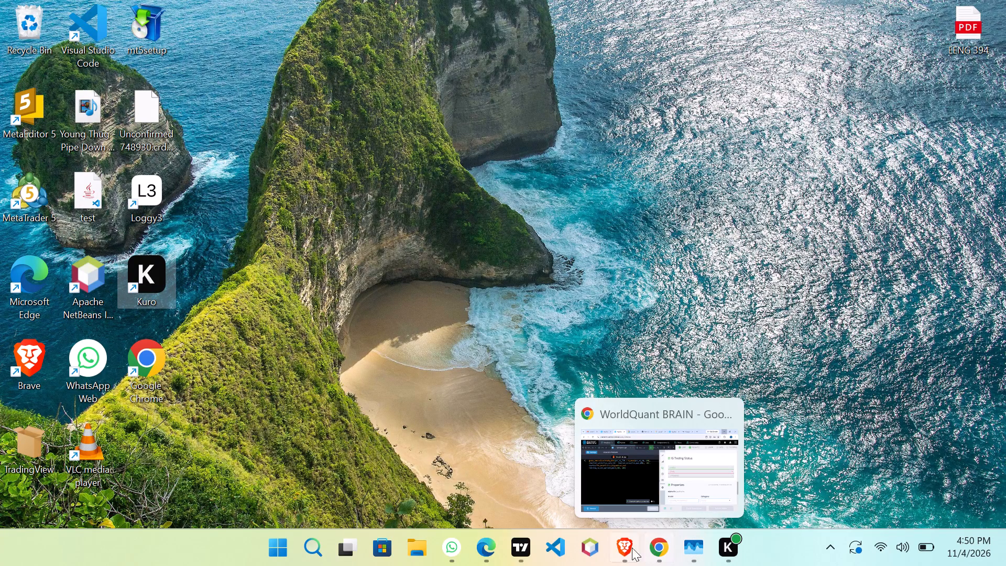
# Switch to the Brave browser window and look over Super Simulation 2 with its results area in WorldQuant BRAIN.
pyautogui.click(576, 469)
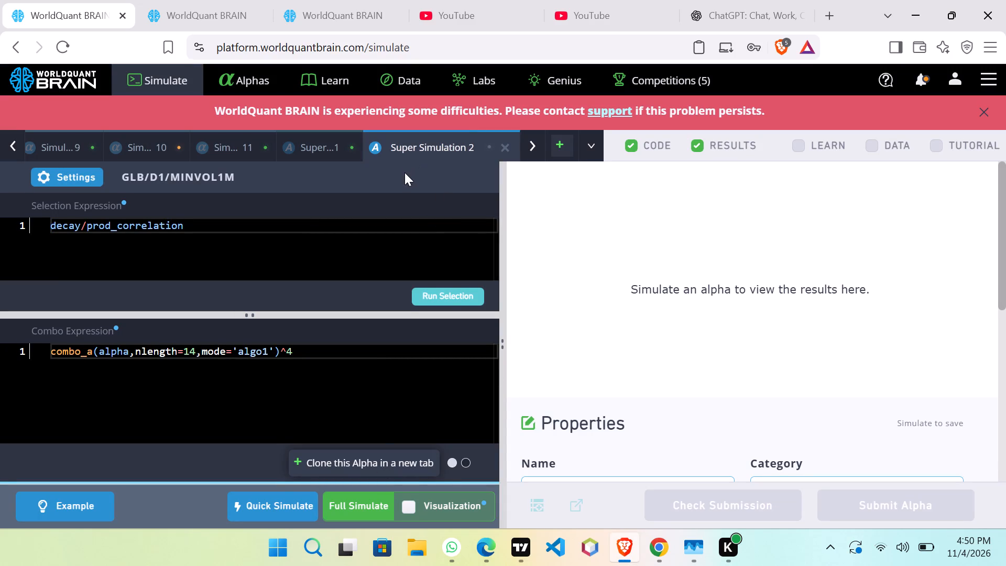
pyautogui.scroll(-4, 408, 255)
pyautogui.scroll(4, 410, 259)
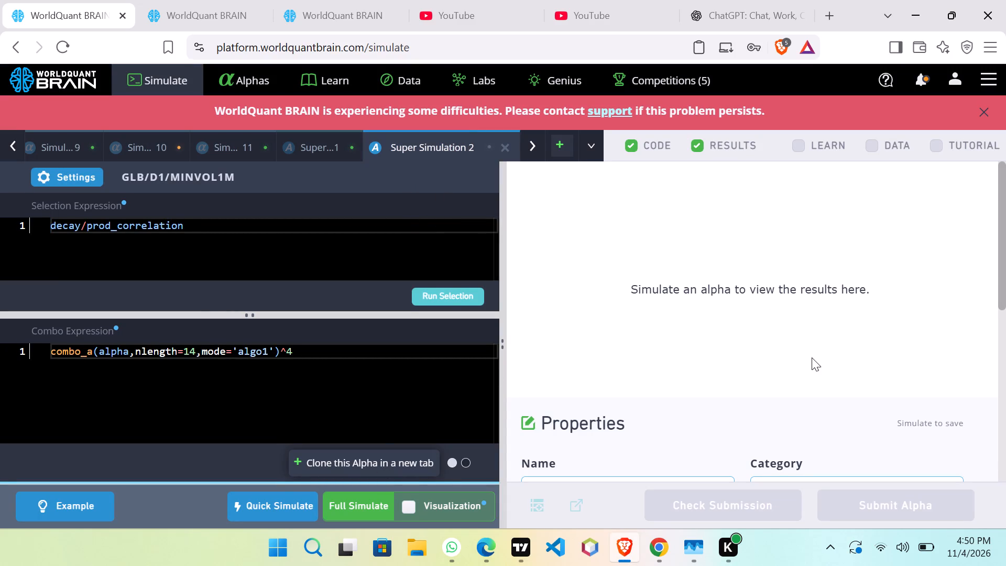
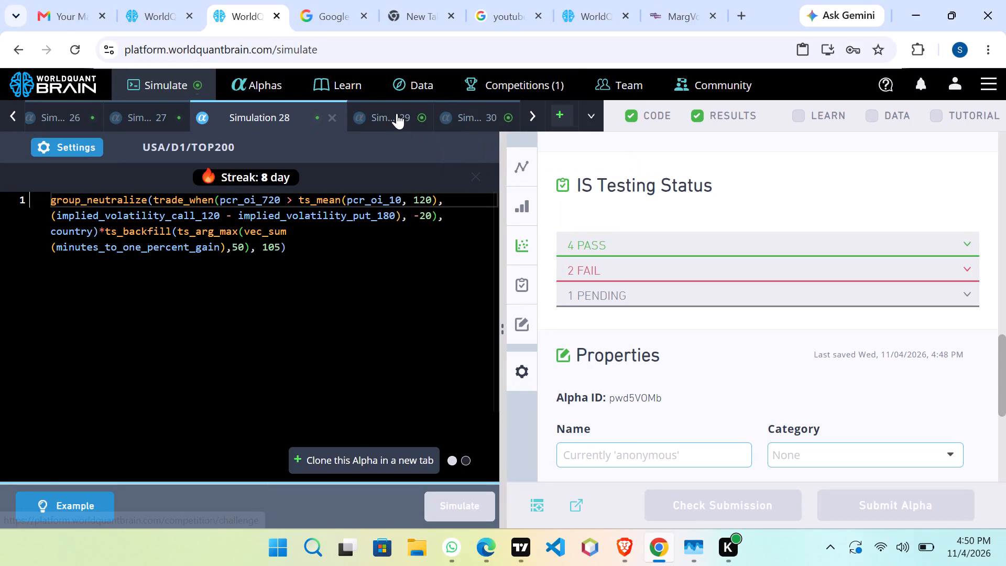
# Show the test period for Simulation 29 (USA/D1/TOP1000) and check its IS Testing Status.
pyautogui.click(400, 113)
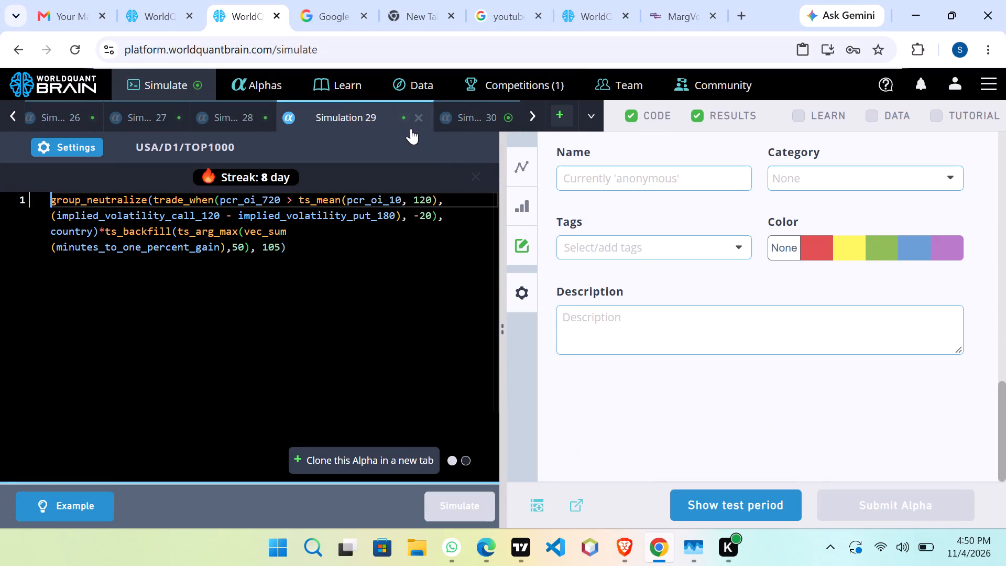
pyautogui.click(746, 489)
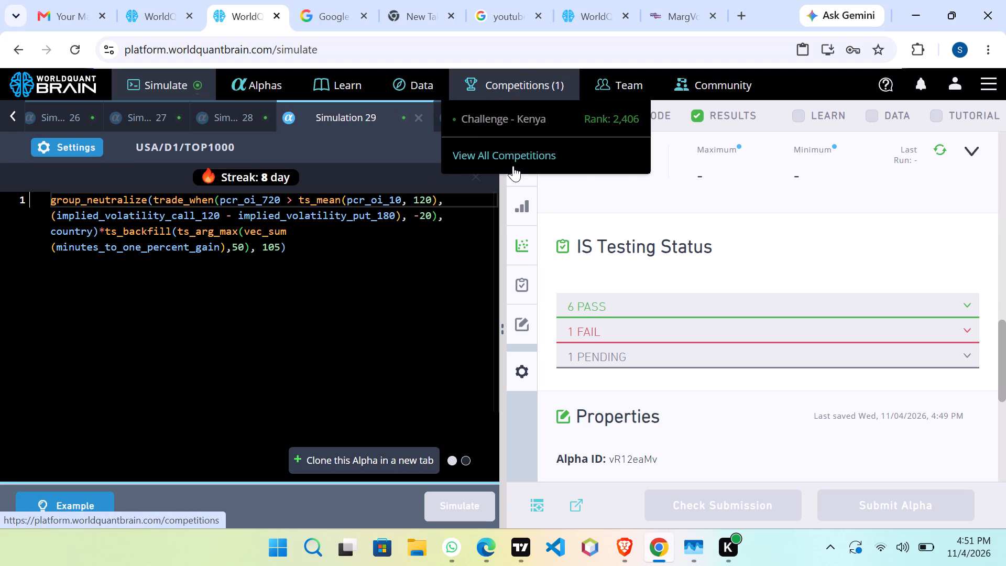
# Show the test period for Simulation 30 (USA/D1/TOP500) and check its IS Testing Status.
pyautogui.click(484, 116)
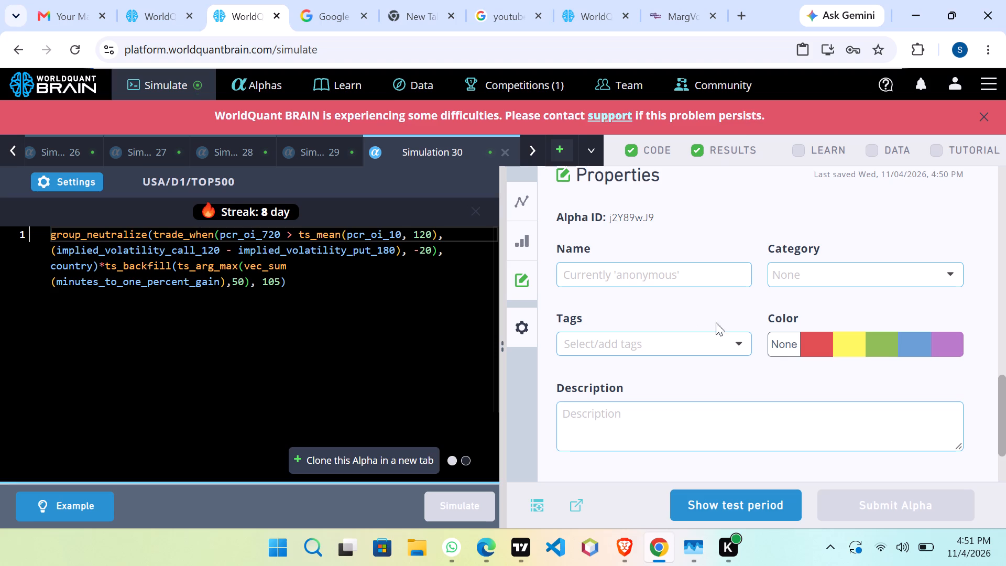
pyautogui.click(761, 493)
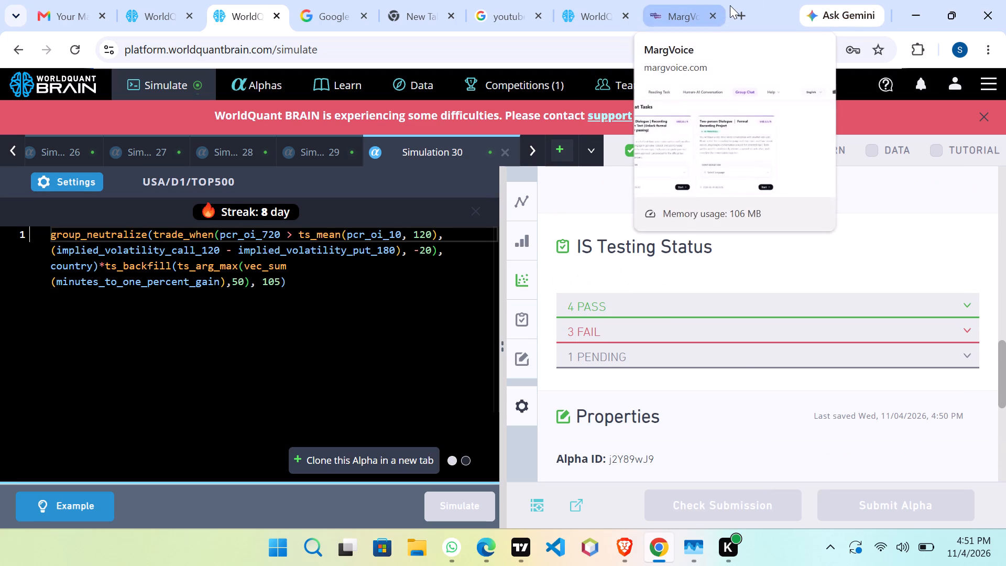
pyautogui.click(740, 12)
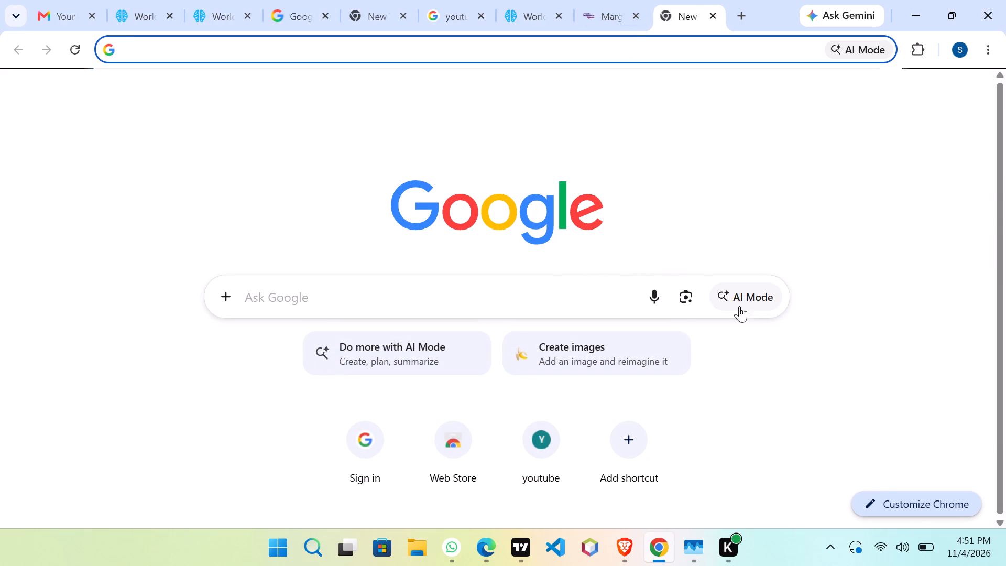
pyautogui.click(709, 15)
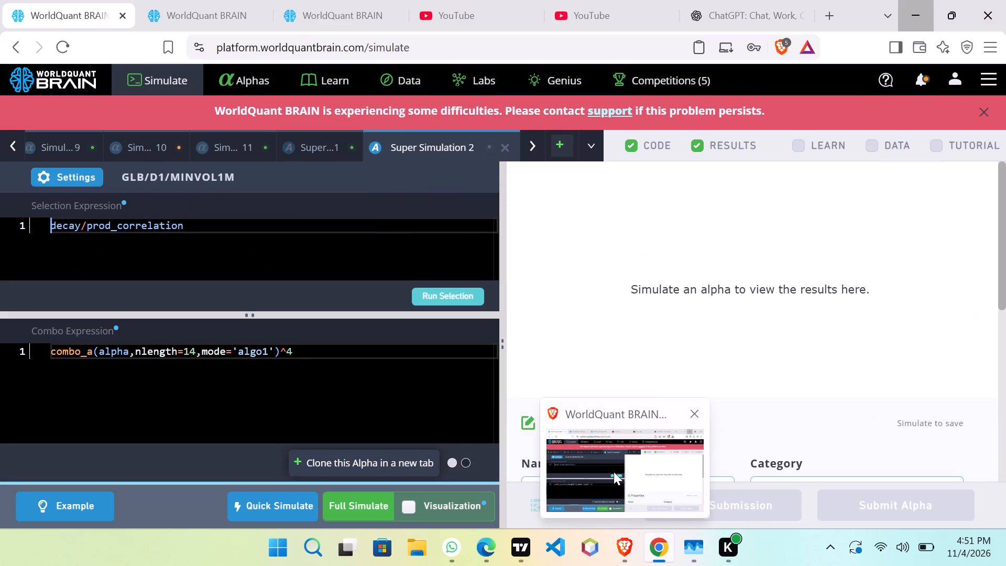
# Switch to the Brave browser window and go to the second of its open YouTube pages.
pyautogui.click(614, 472)
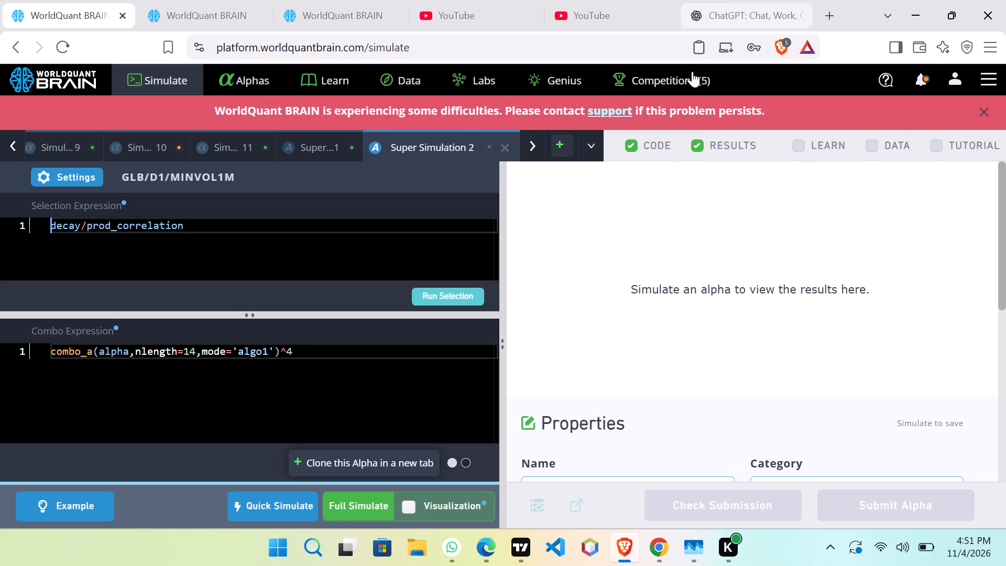
pyautogui.click(562, 16)
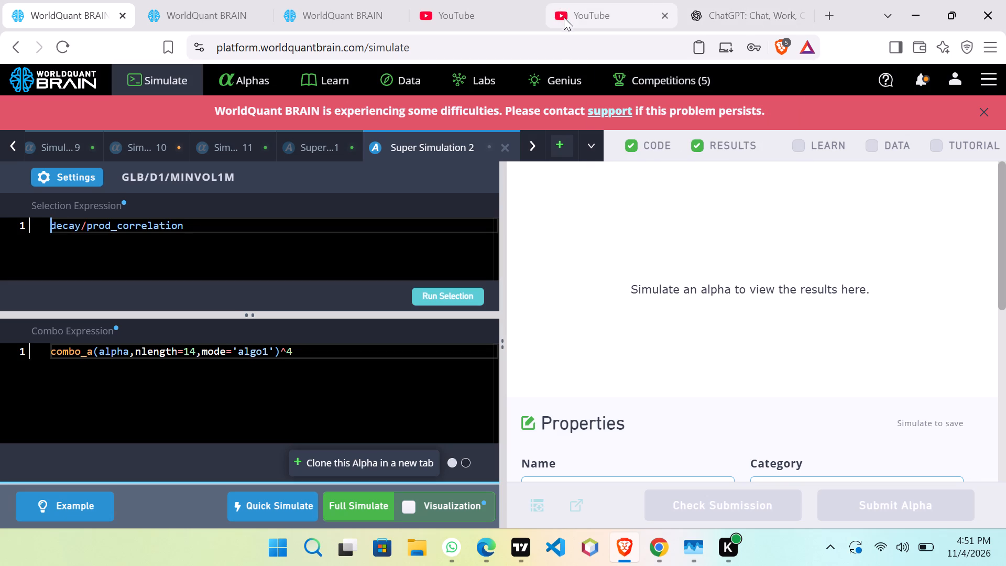